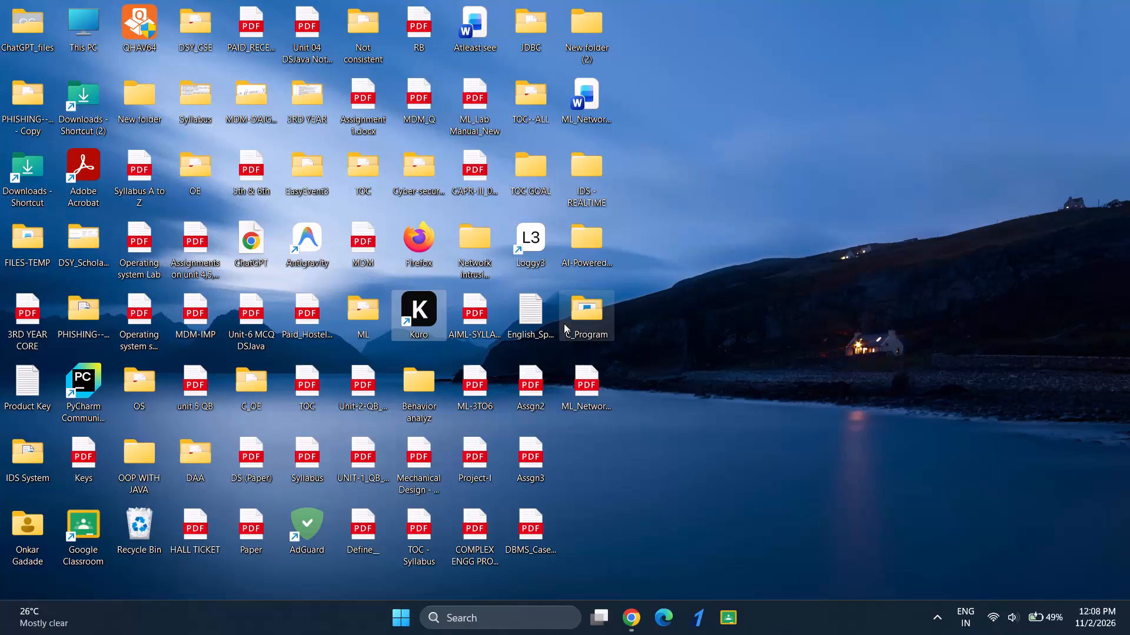
# Open the ML_Network_Traffic_Classification_Project_Report Word document from the desktop.
pyautogui.doubleClick(590, 98)
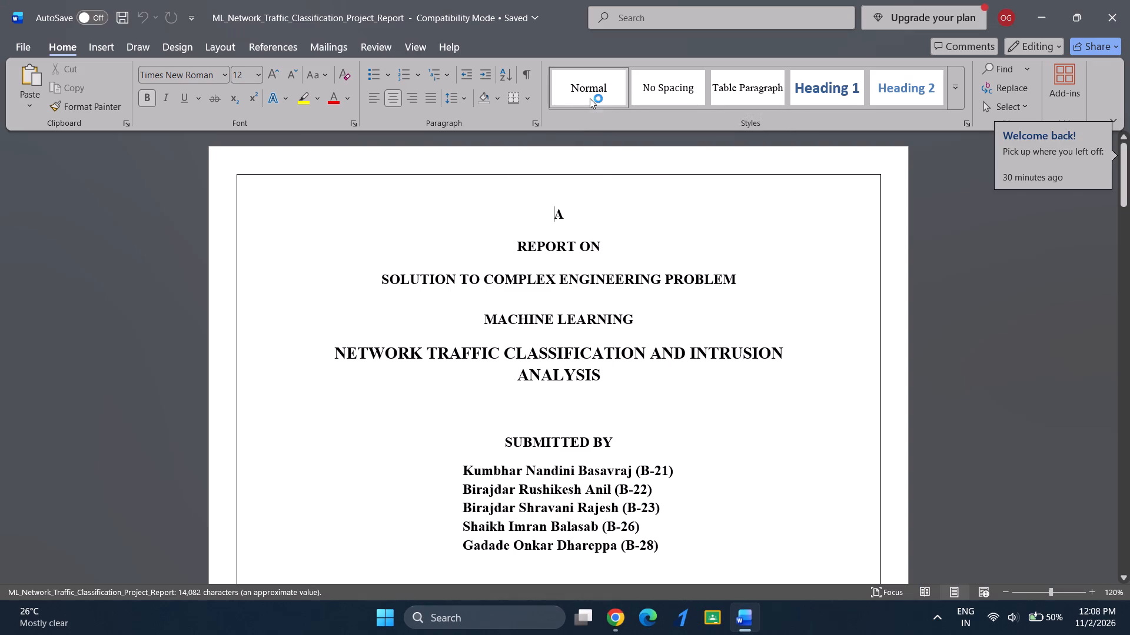
# Read through the project report from the cover page and index to the abstract, introduction, problem statement and dataset sections.
pyautogui.scroll(-6, 623, 282)
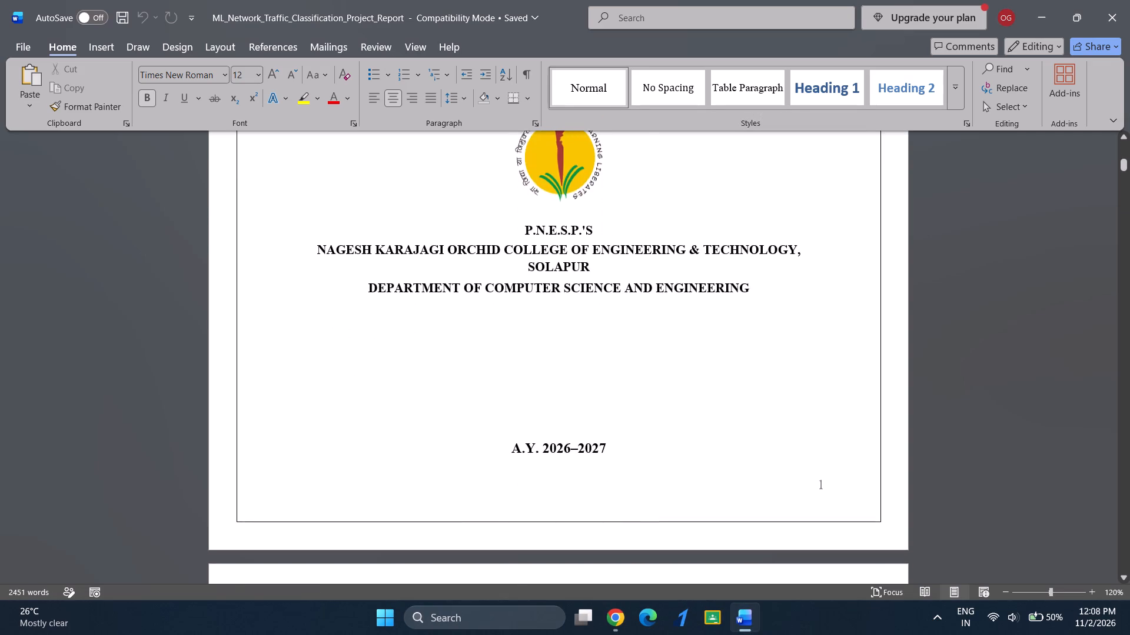
pyautogui.scroll(-8, 623, 282)
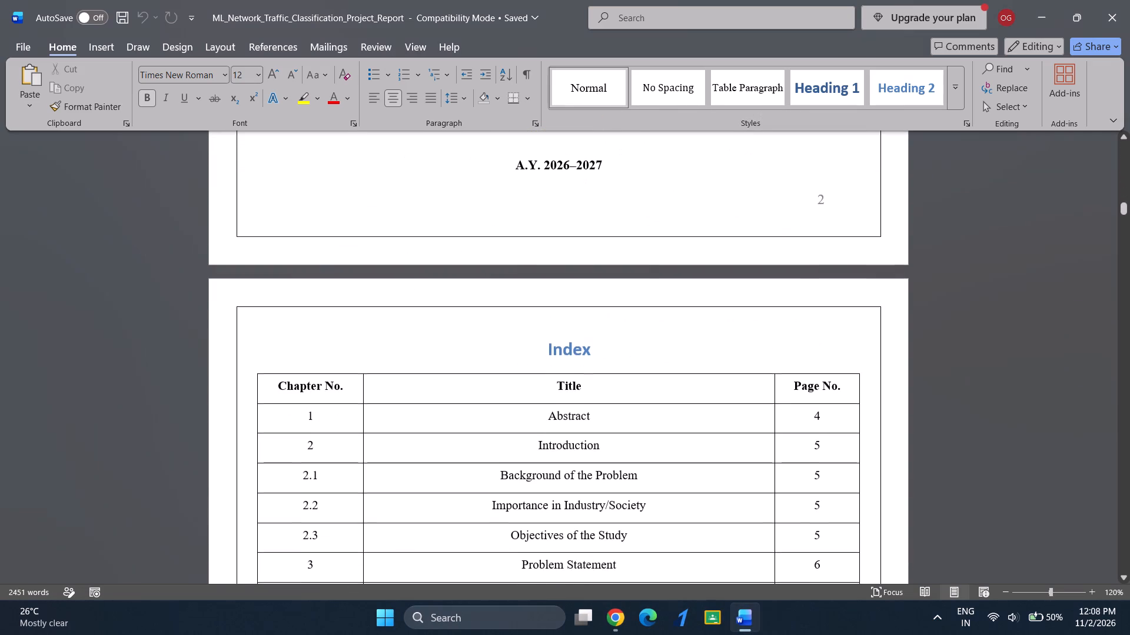
pyautogui.scroll(-2, 623, 282)
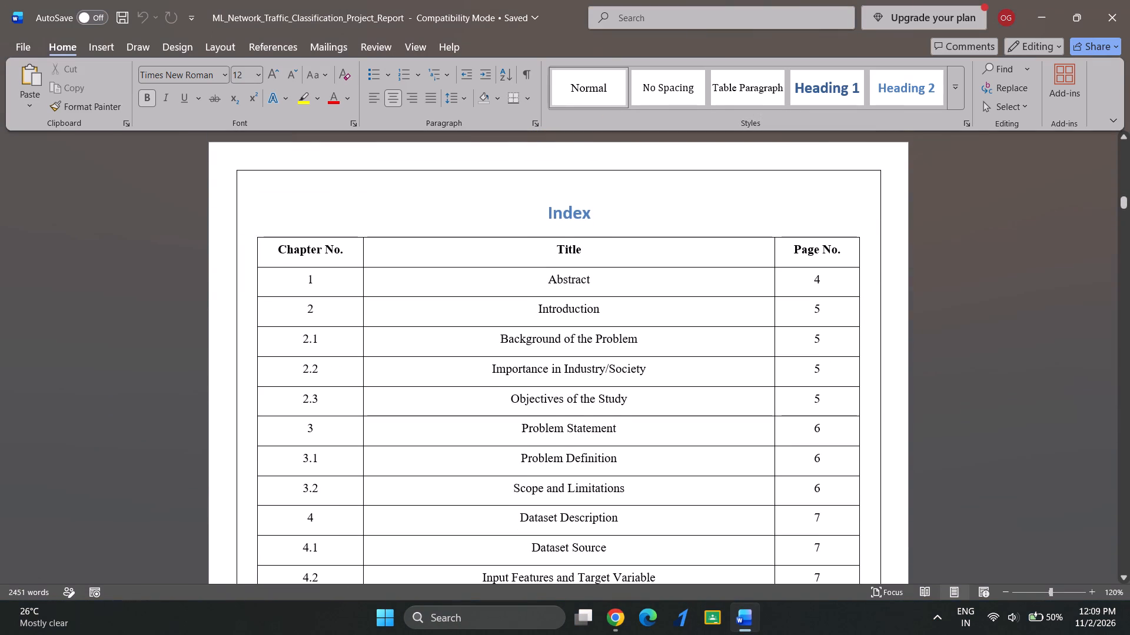
pyautogui.scroll(-8, 646, 372)
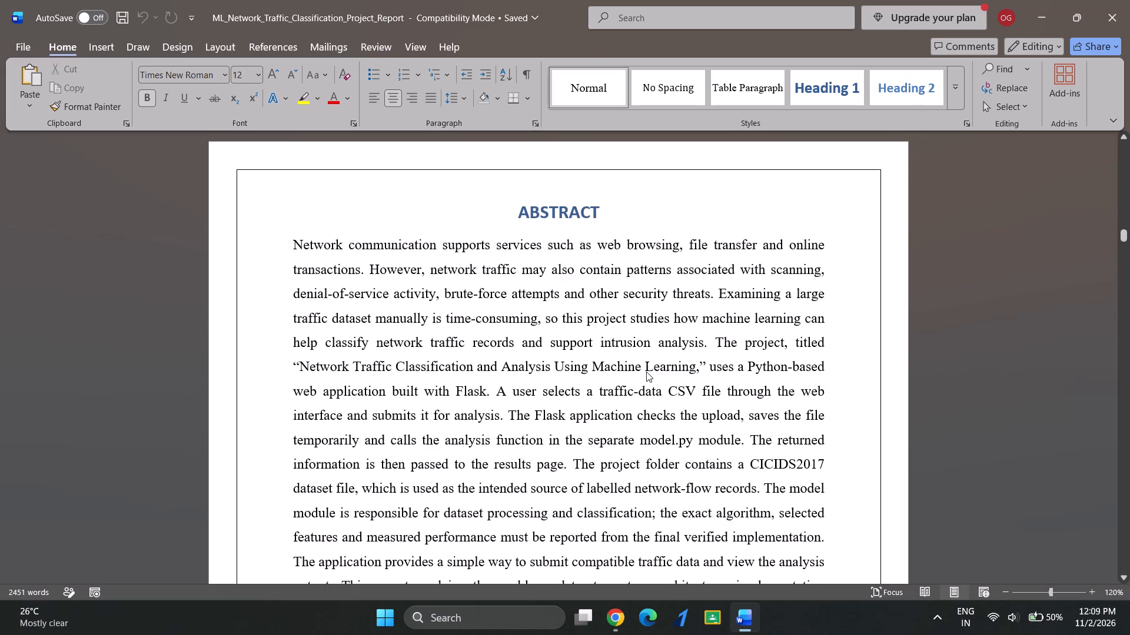
pyautogui.scroll(-6, 646, 372)
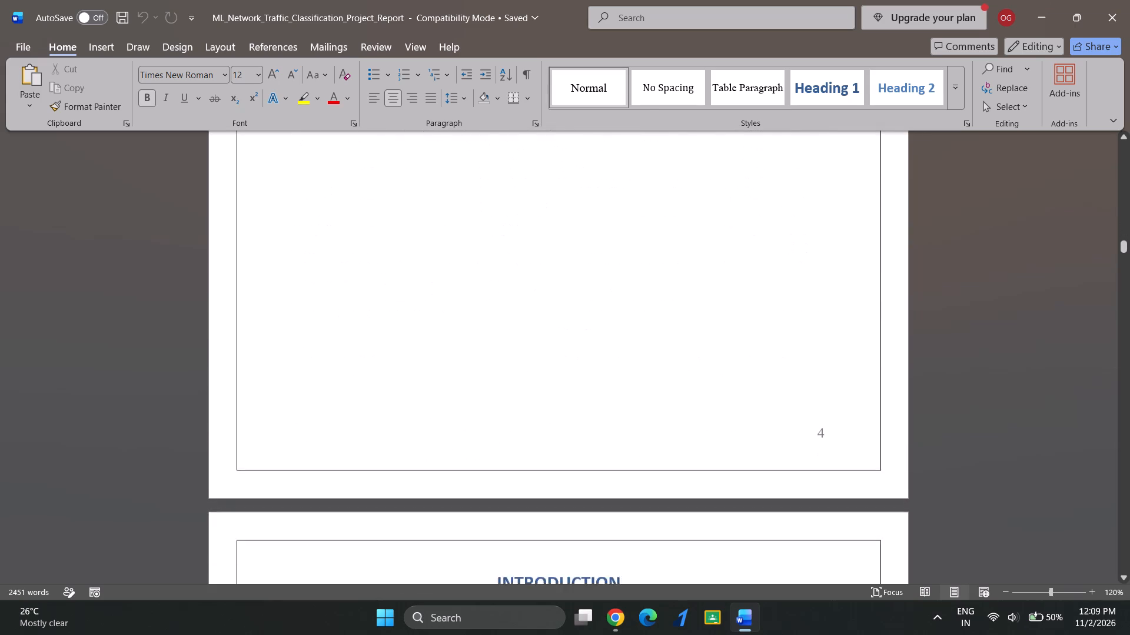
pyautogui.scroll(-9, 646, 372)
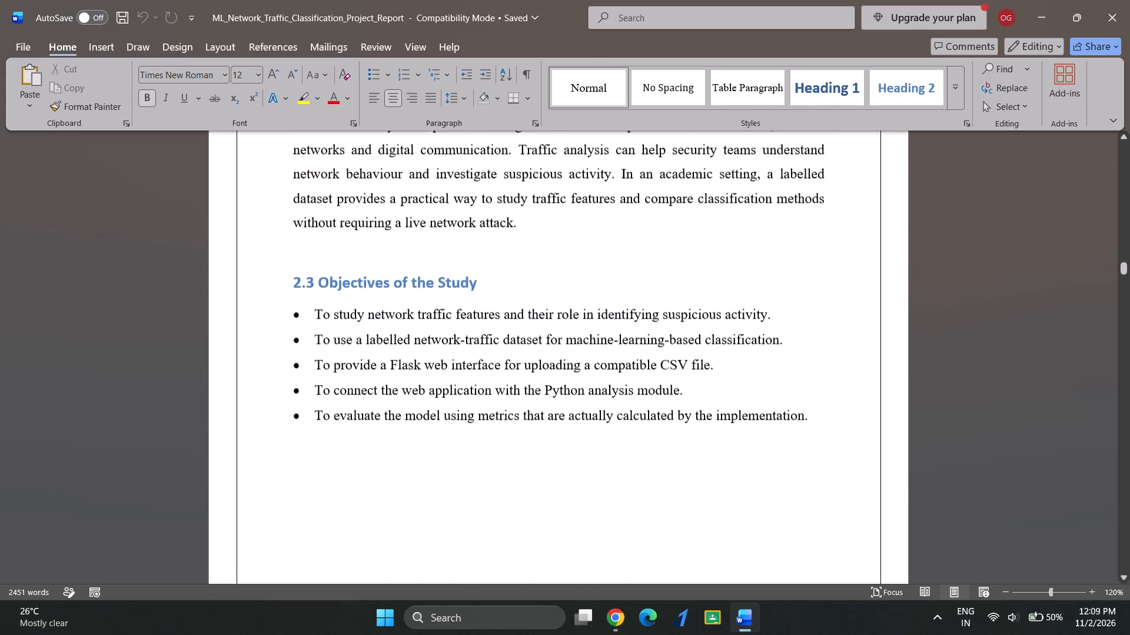
pyautogui.scroll(-8, 646, 372)
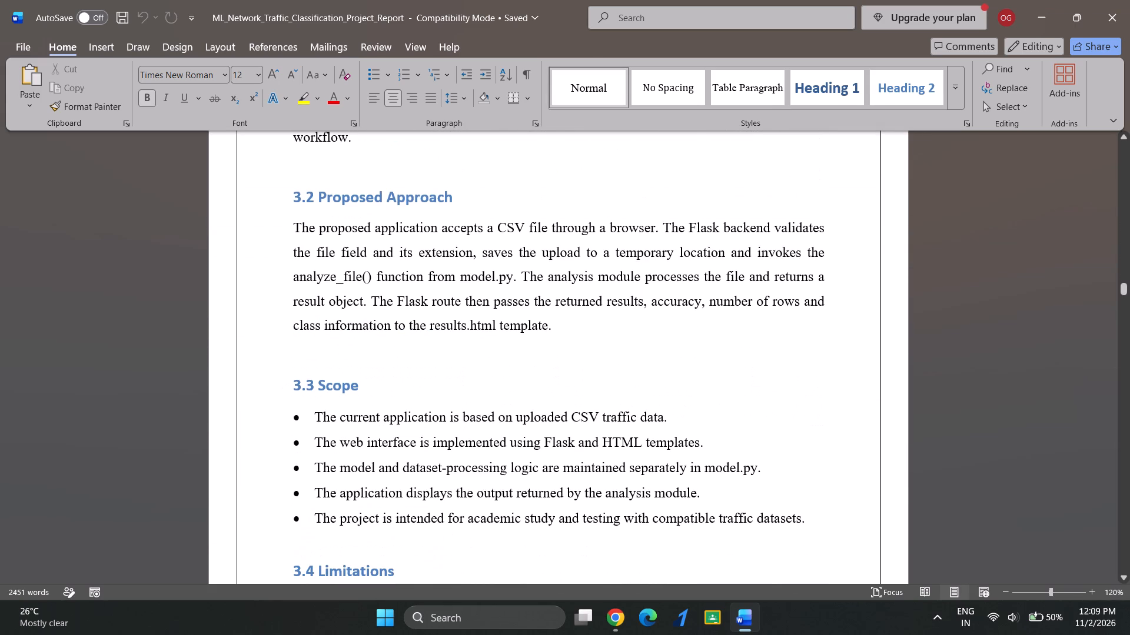
pyautogui.scroll(-8, 646, 372)
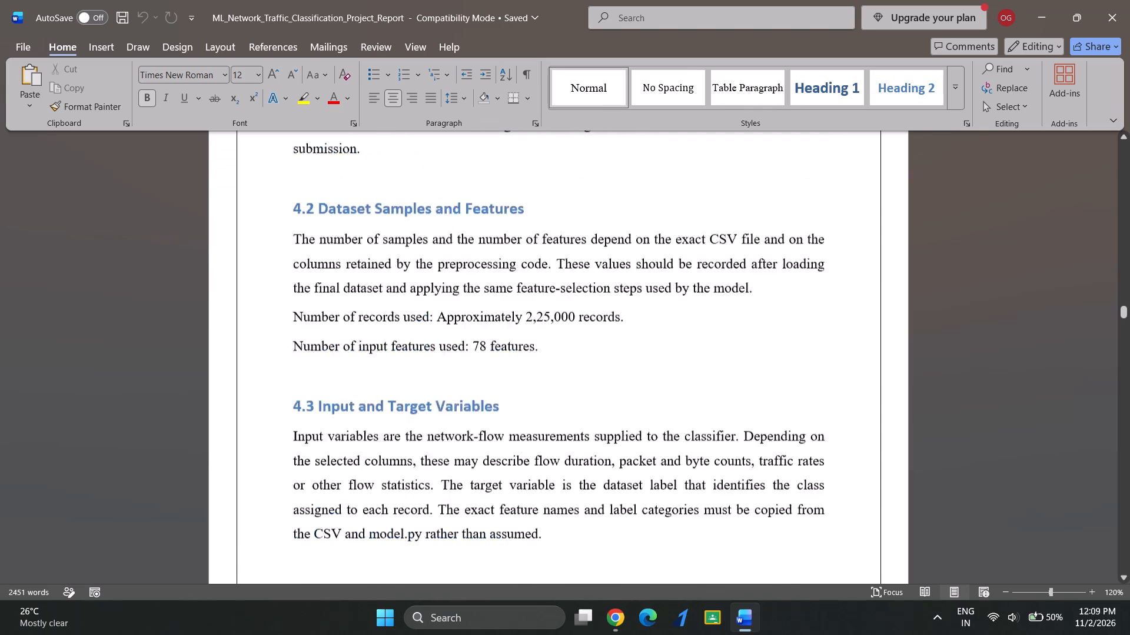
pyautogui.scroll(-3, 646, 372)
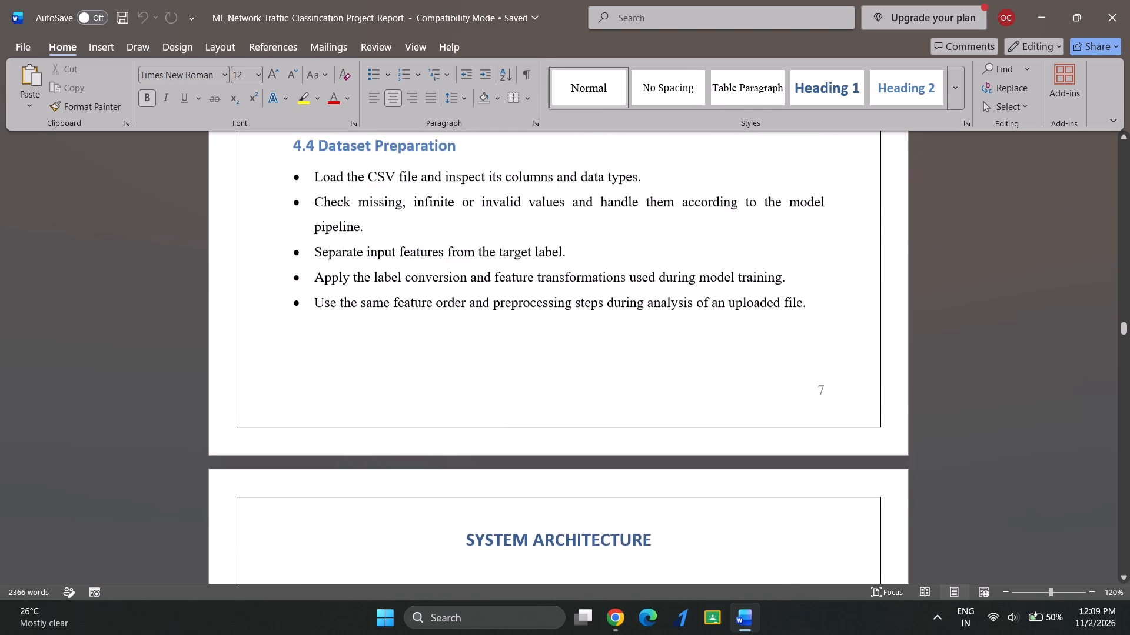
# Read the report's system architecture, implementation details, project file structure and hardware and software requirements sections.
pyautogui.scroll(-3, 646, 372)
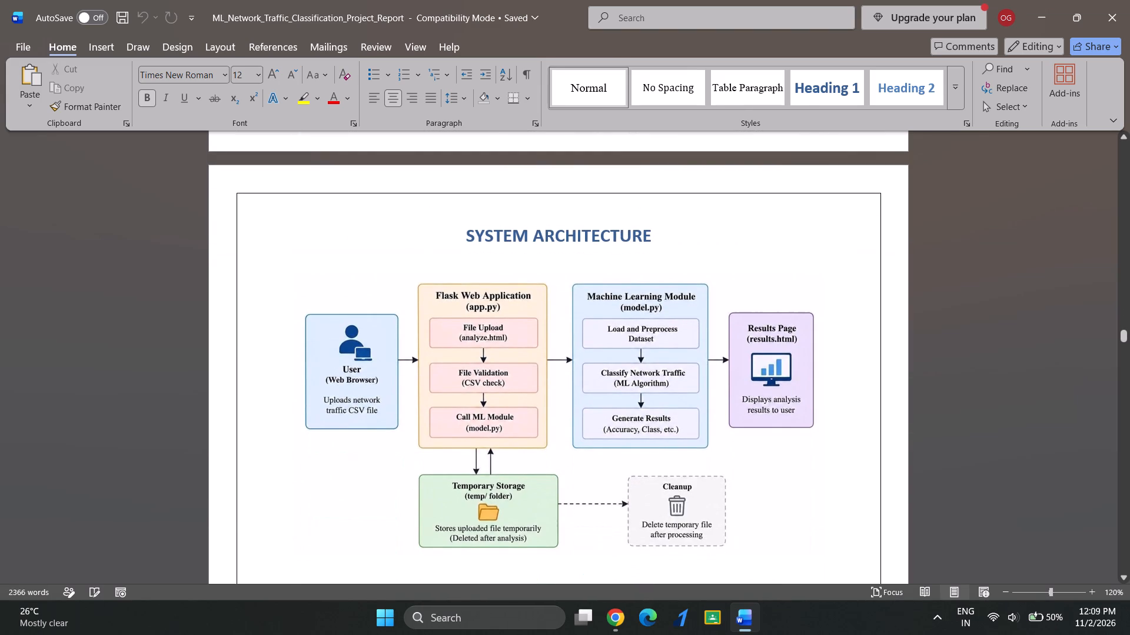
pyautogui.scroll(-8, 646, 372)
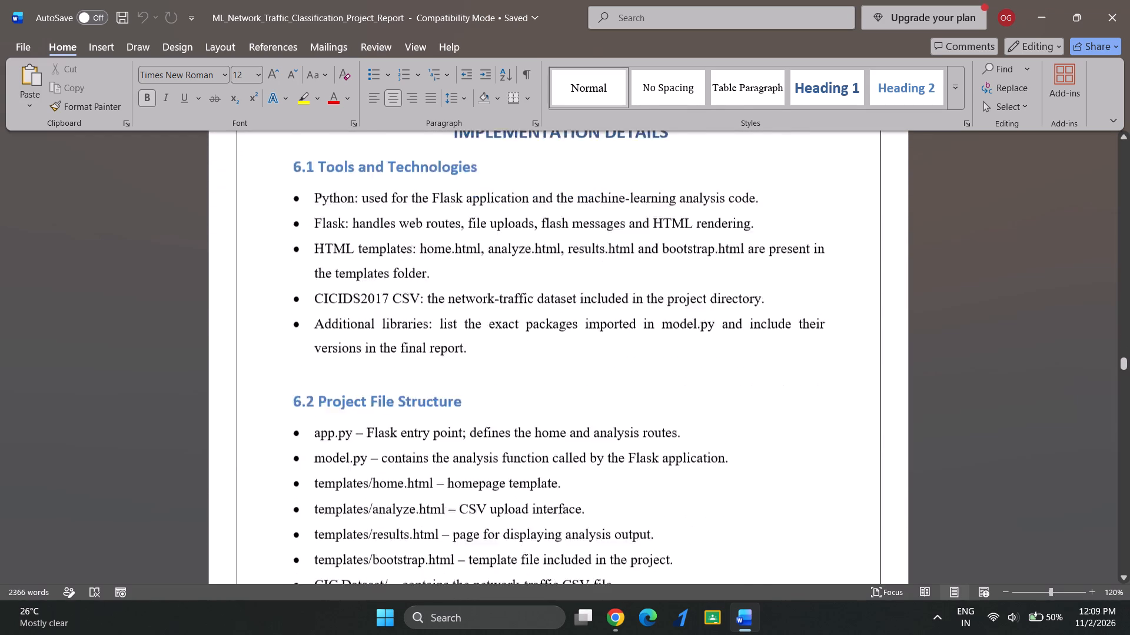
pyautogui.scroll(-8, 646, 372)
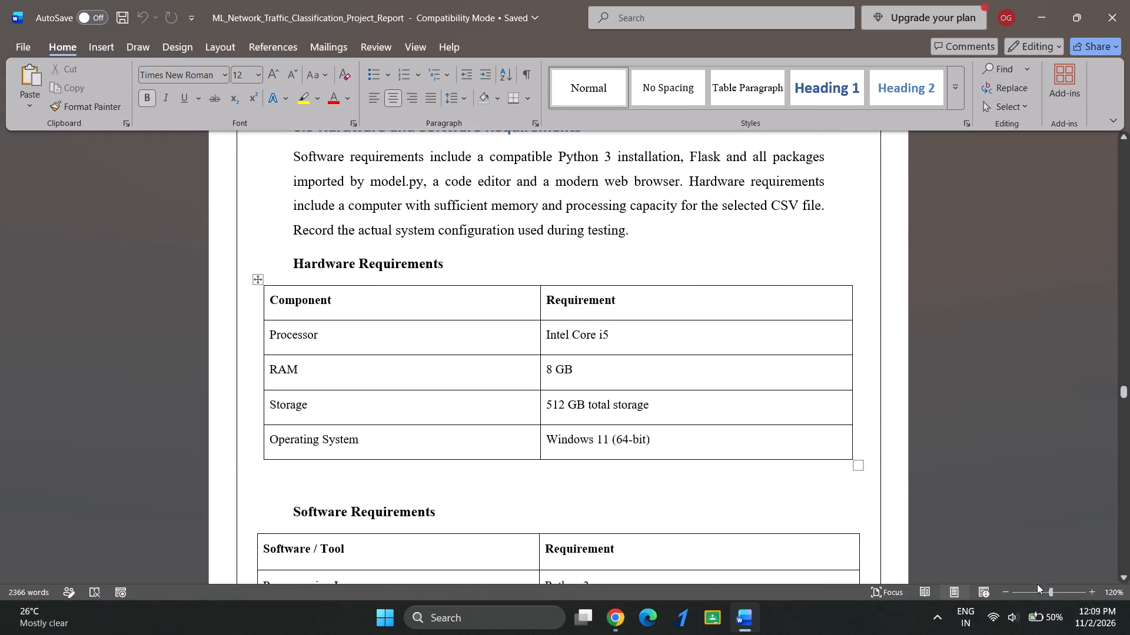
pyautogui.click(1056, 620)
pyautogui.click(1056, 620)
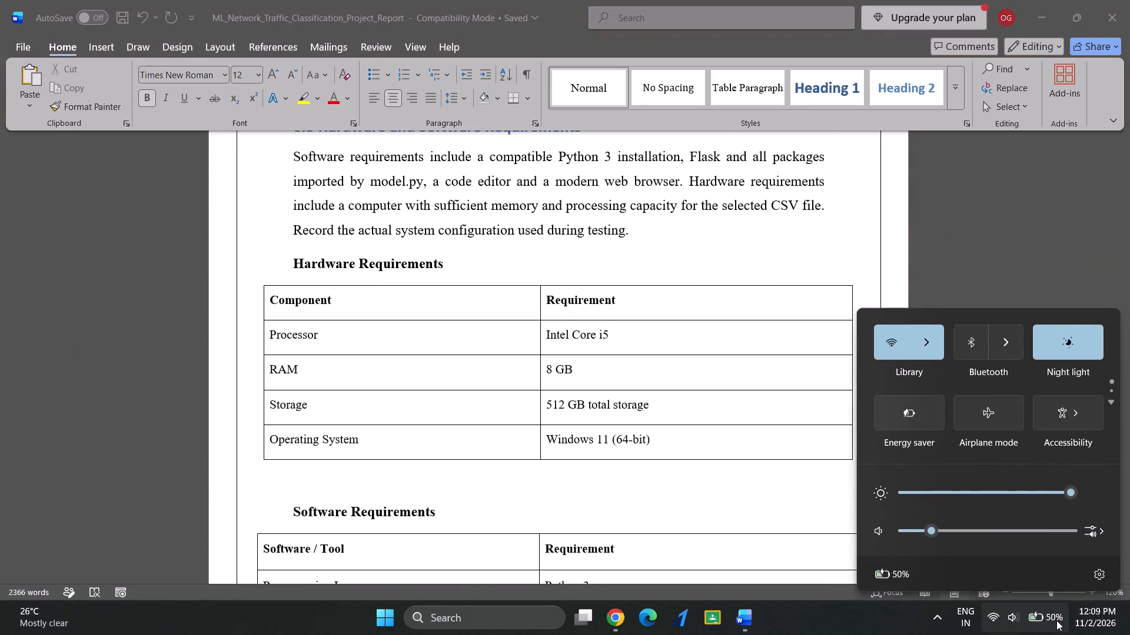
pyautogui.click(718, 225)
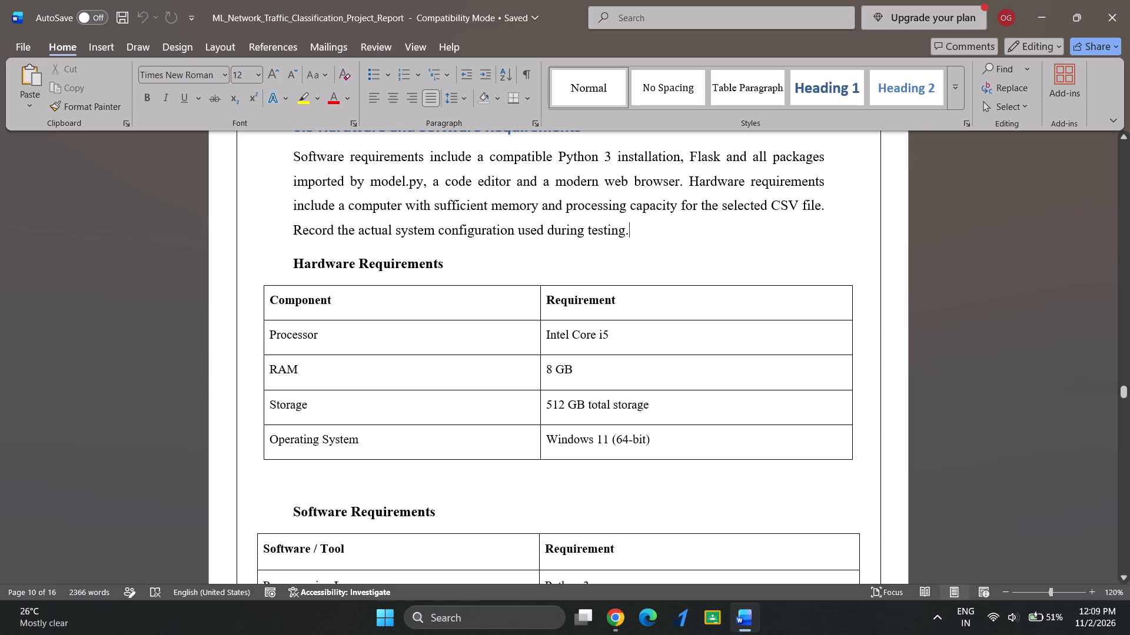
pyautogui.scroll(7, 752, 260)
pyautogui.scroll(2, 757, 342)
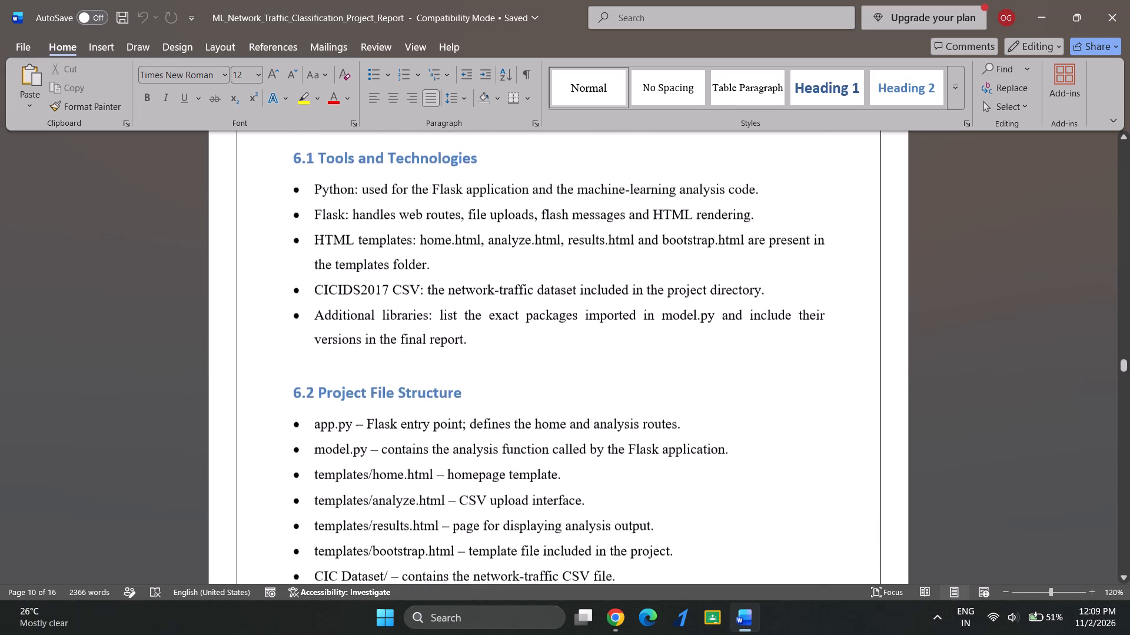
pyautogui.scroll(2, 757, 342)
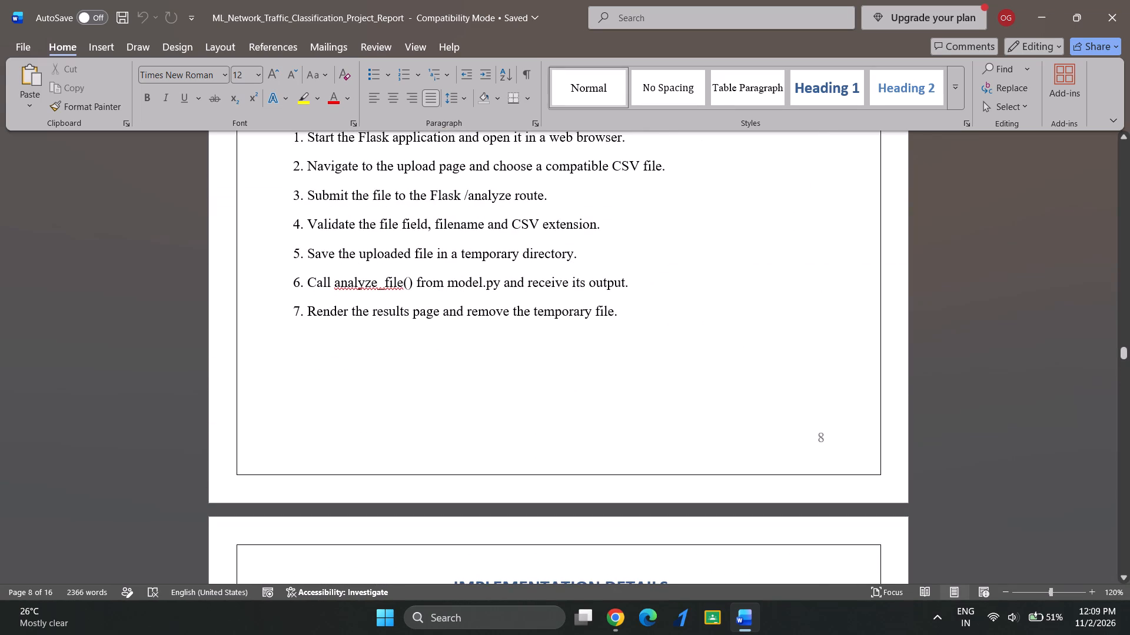
# Minimize the report and open the IDS - REALTIME folder from the desktop in File Explorer.
pyautogui.click(1031, 14)
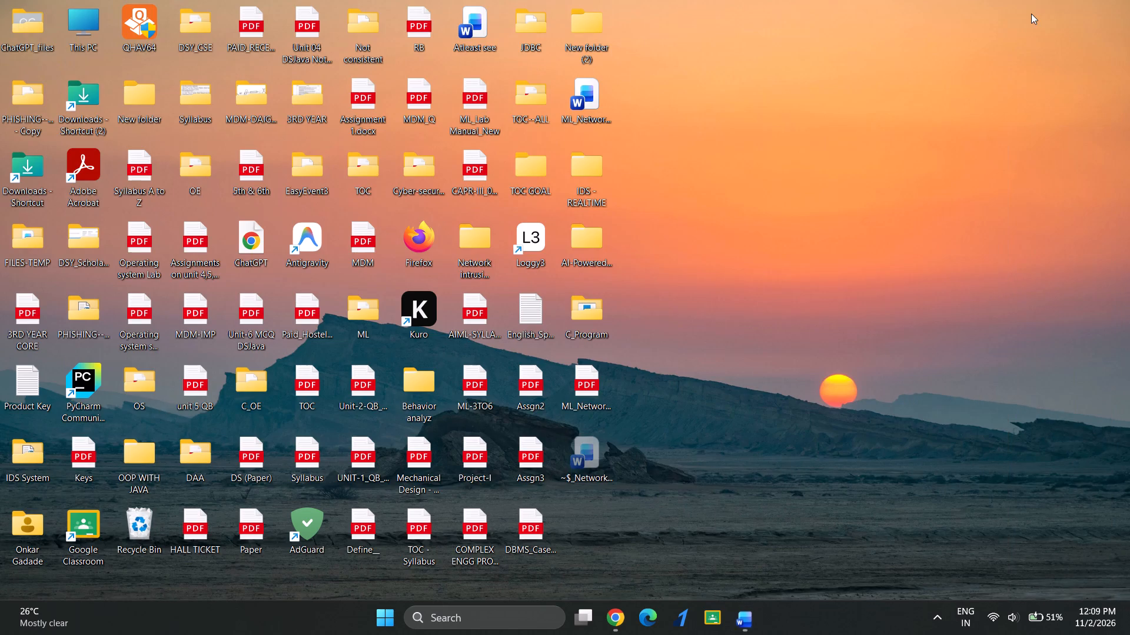
pyautogui.doubleClick(585, 176)
# Open the IDS_Projects folder from the IDS - REALTIME folder in Visual Studio Code.
pyautogui.click(167, 172)
pyautogui.rightClick(167, 172)
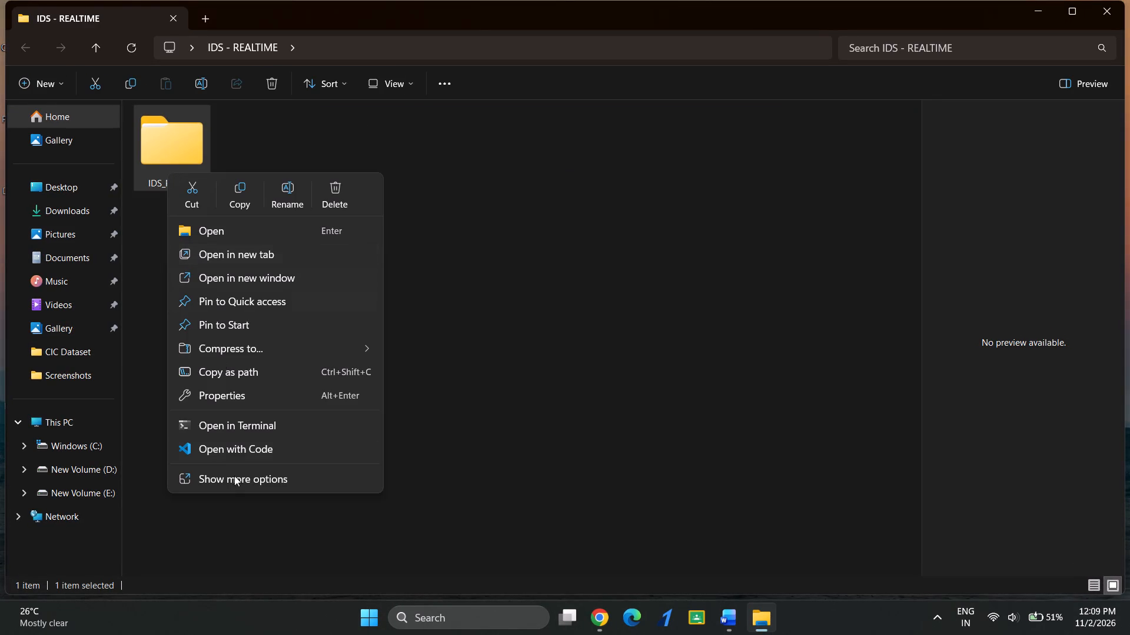
pyautogui.click(252, 442)
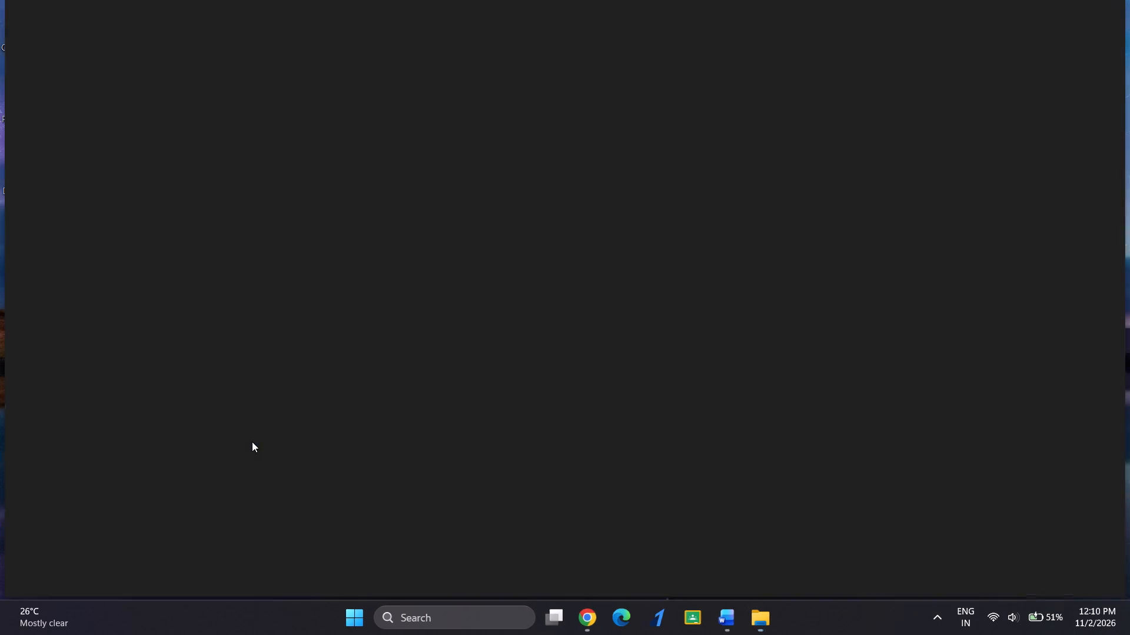
pyautogui.click(1012, 632)
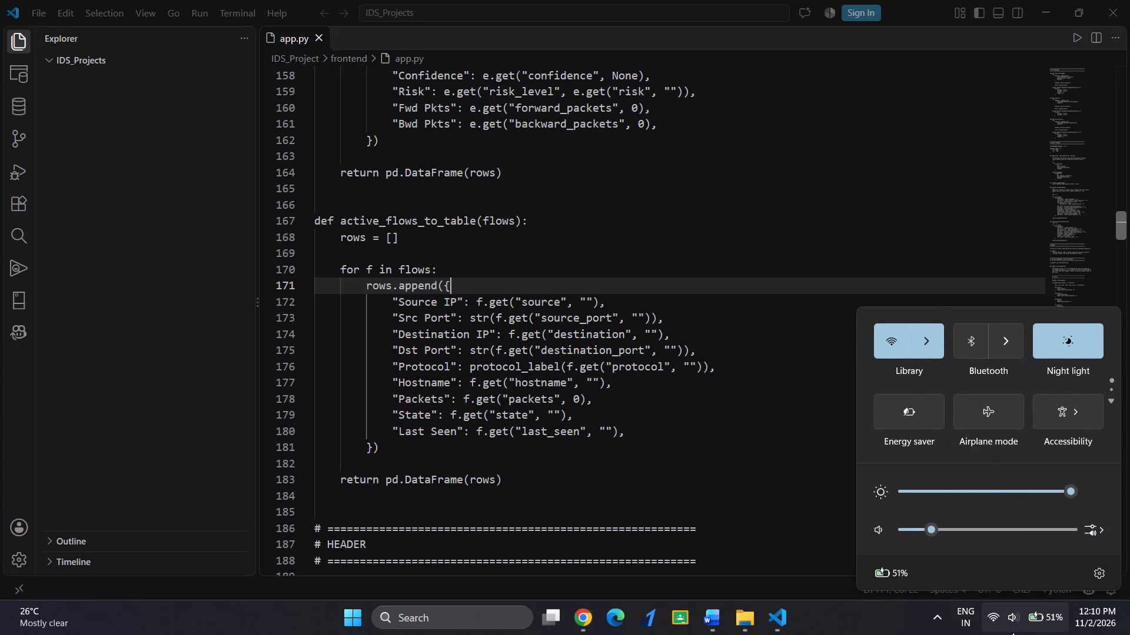
pyautogui.click(666, 366)
# Examine the frontend app.py code from the imports and configuration through the API request and table helper functions.
pyautogui.scroll(1, 666, 366)
pyautogui.scroll(-2, 666, 366)
pyautogui.scroll(7, 666, 366)
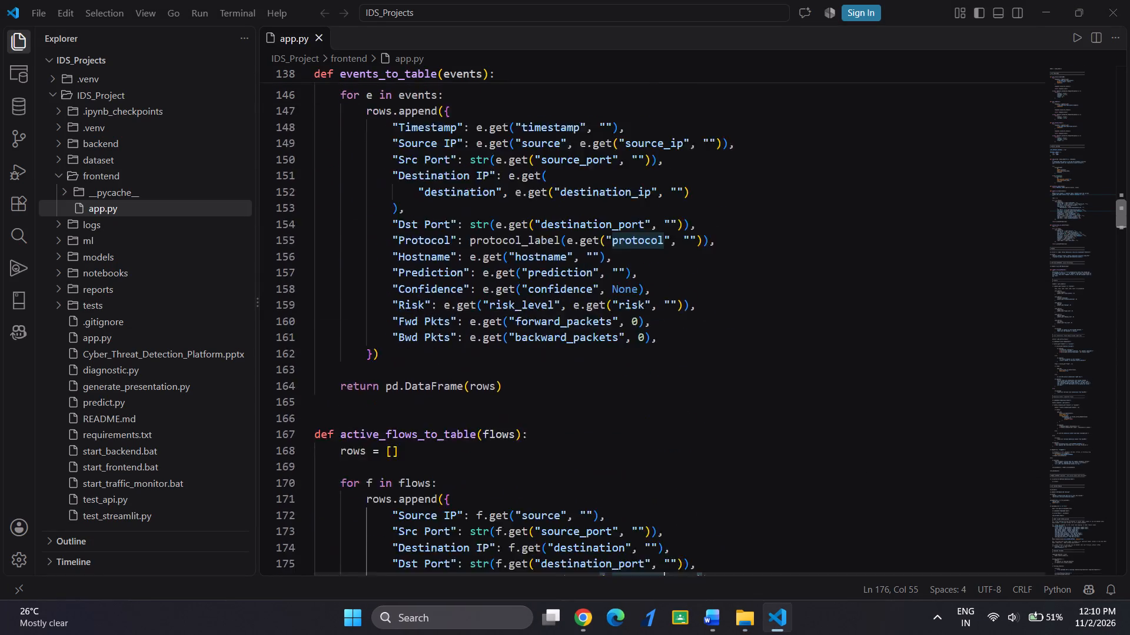
pyautogui.scroll(17, 666, 366)
pyautogui.scroll(4, 666, 366)
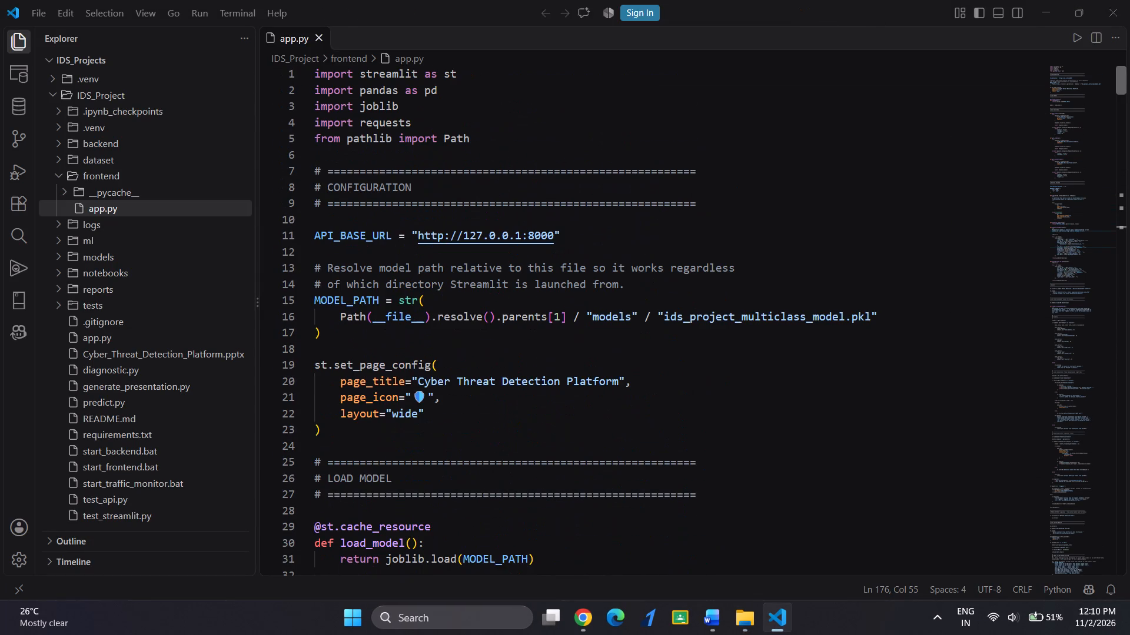
pyautogui.click(605, 240)
pyautogui.scroll(-1, 605, 240)
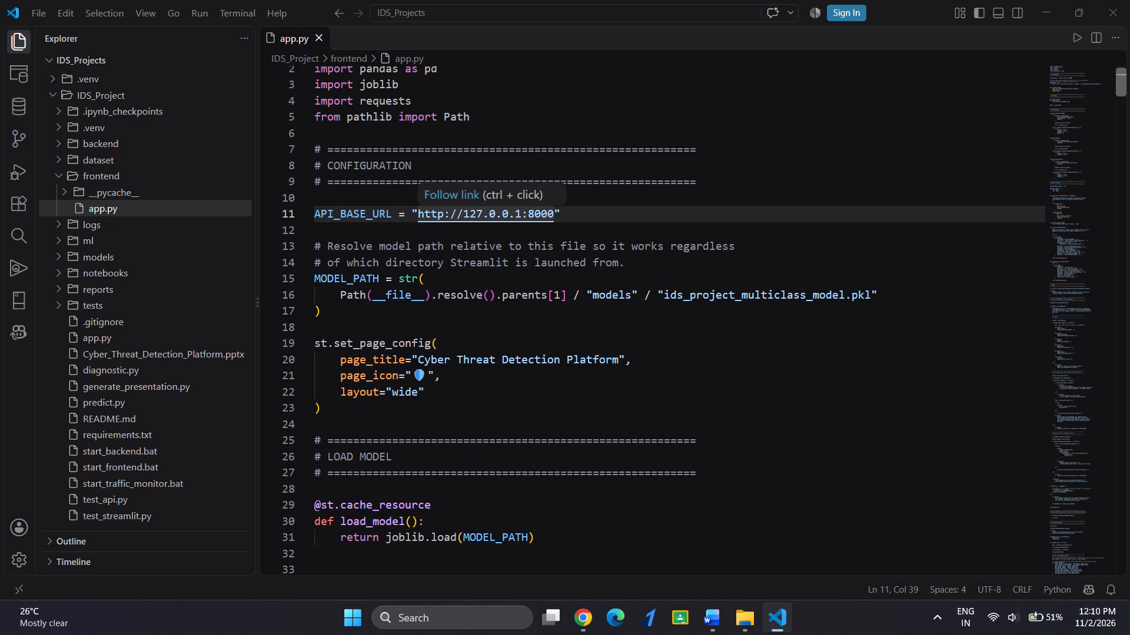
pyautogui.click(692, 339)
pyautogui.scroll(-9, 692, 339)
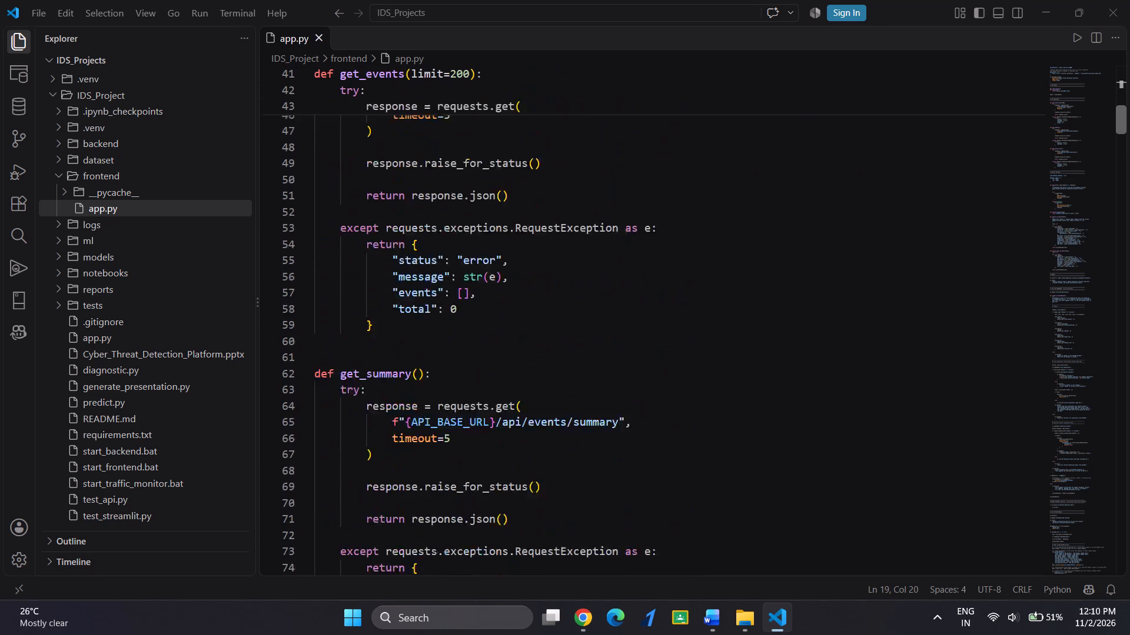
pyautogui.scroll(-6, 692, 339)
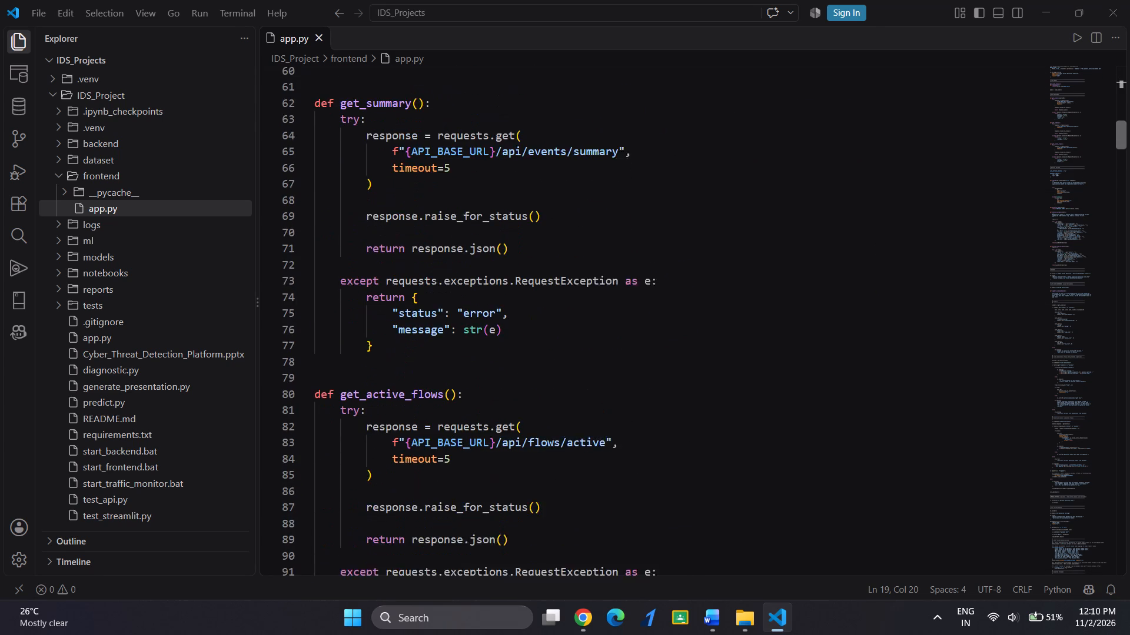
pyautogui.scroll(-4, 692, 339)
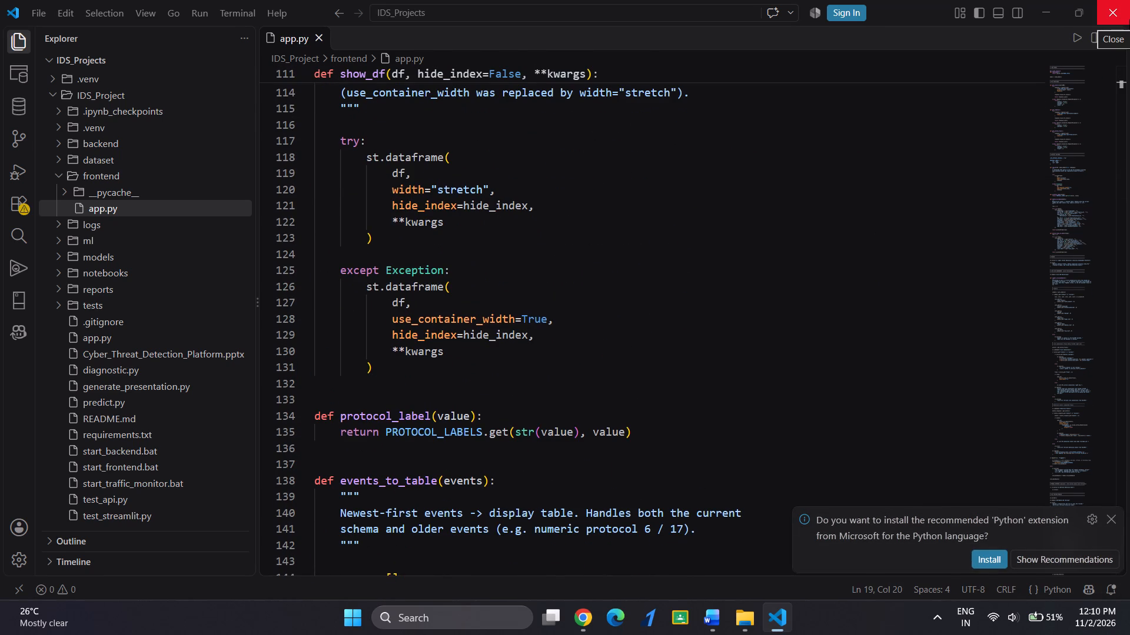
pyautogui.click(1041, 105)
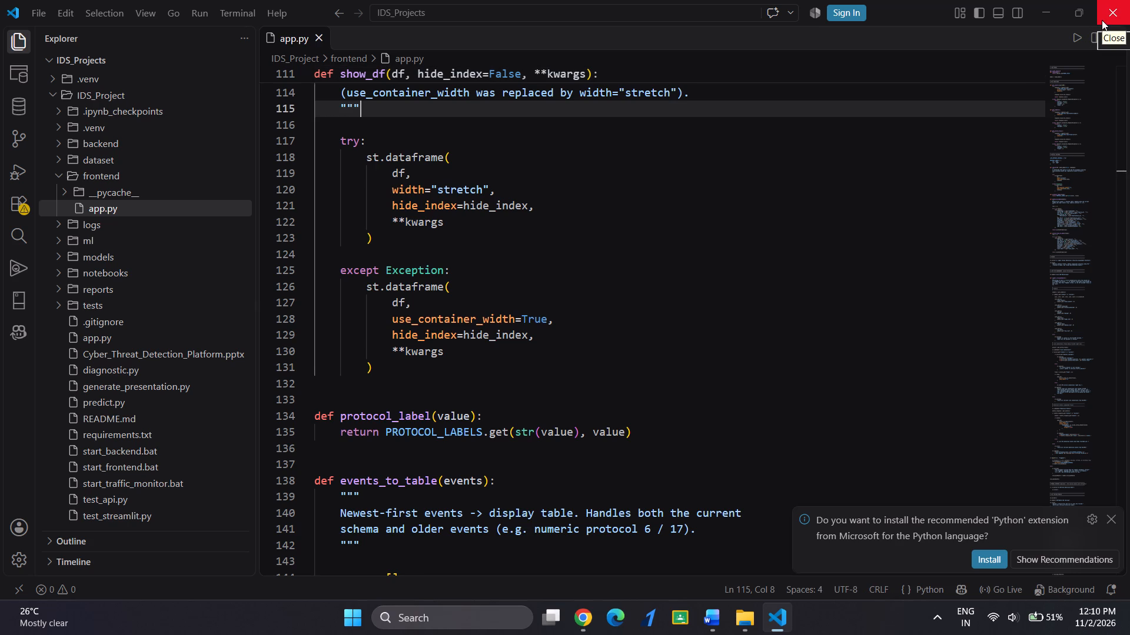
# Close Visual Studio Code and the IDS - REALTIME folder window to return to the desktop.
pyautogui.click(1102, 20)
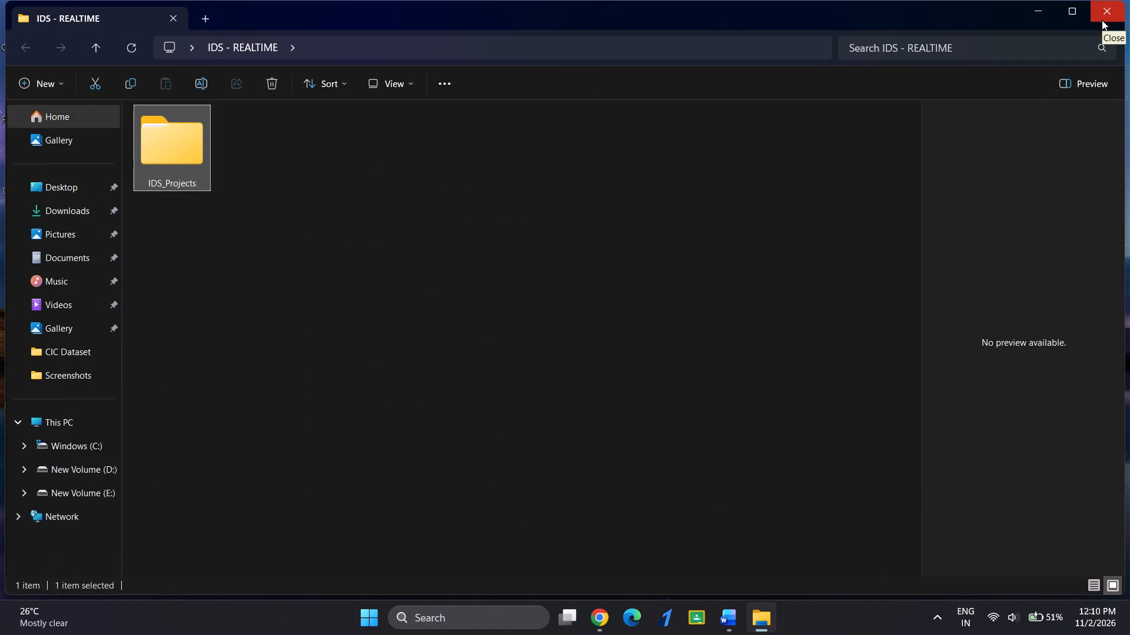
pyautogui.click(1116, 8)
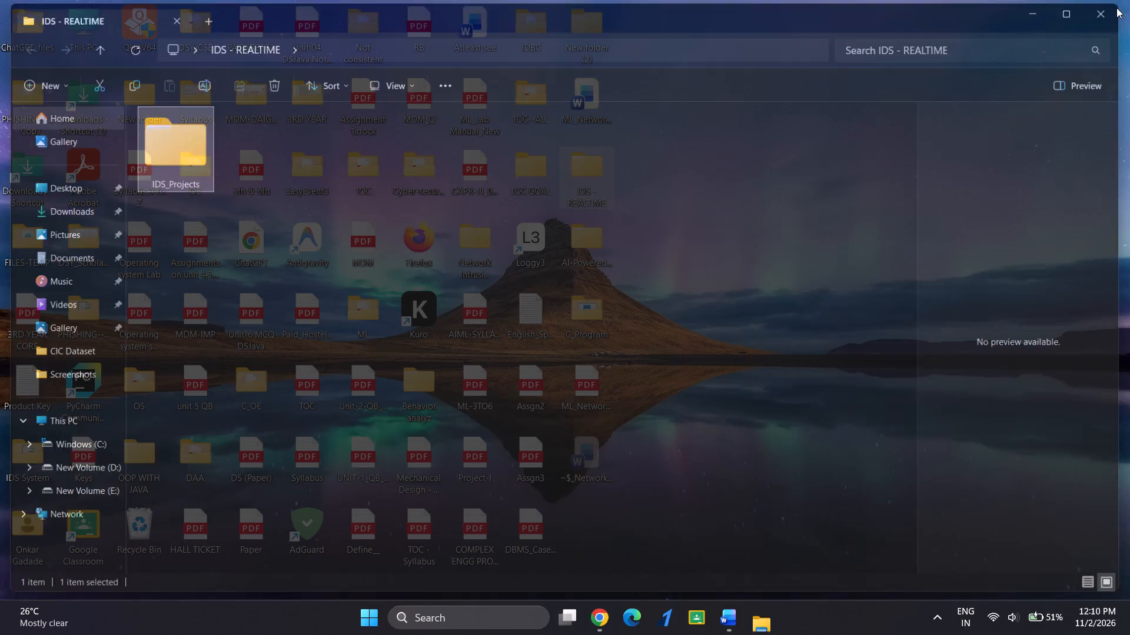
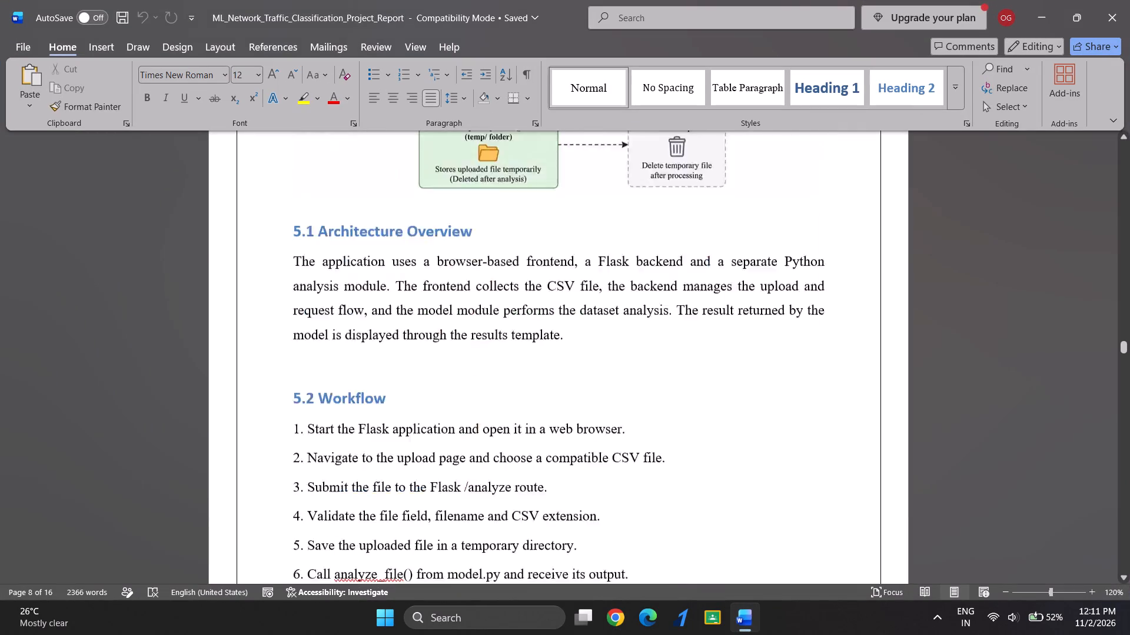
# Go back through the project report from the architecture and workflow section to the college title pages near the start.
pyautogui.scroll(14, 664, 421)
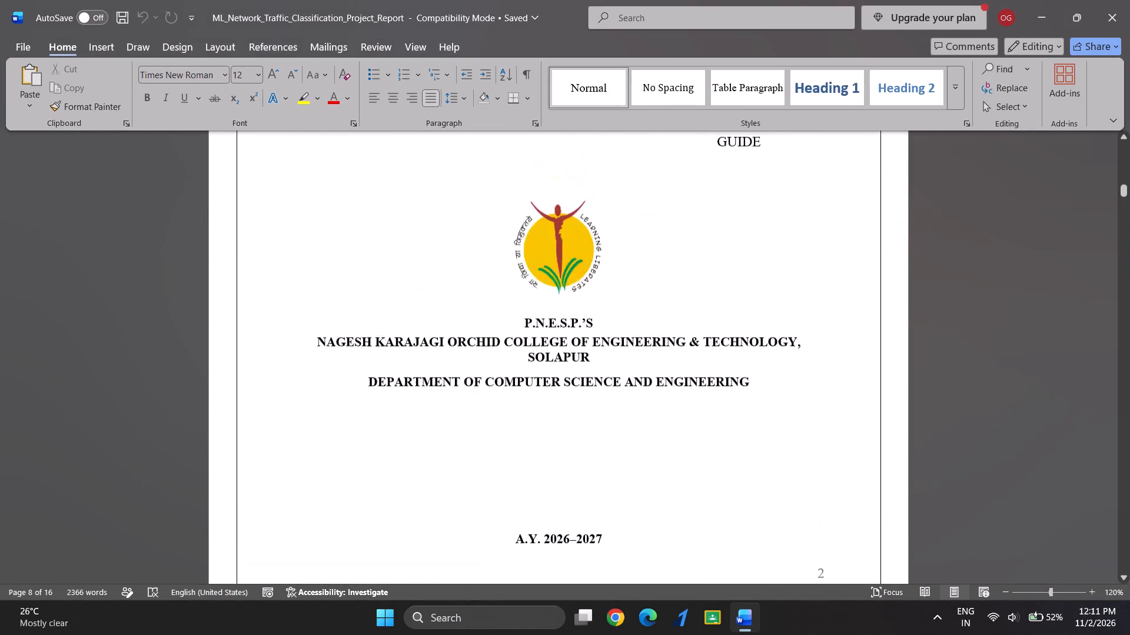
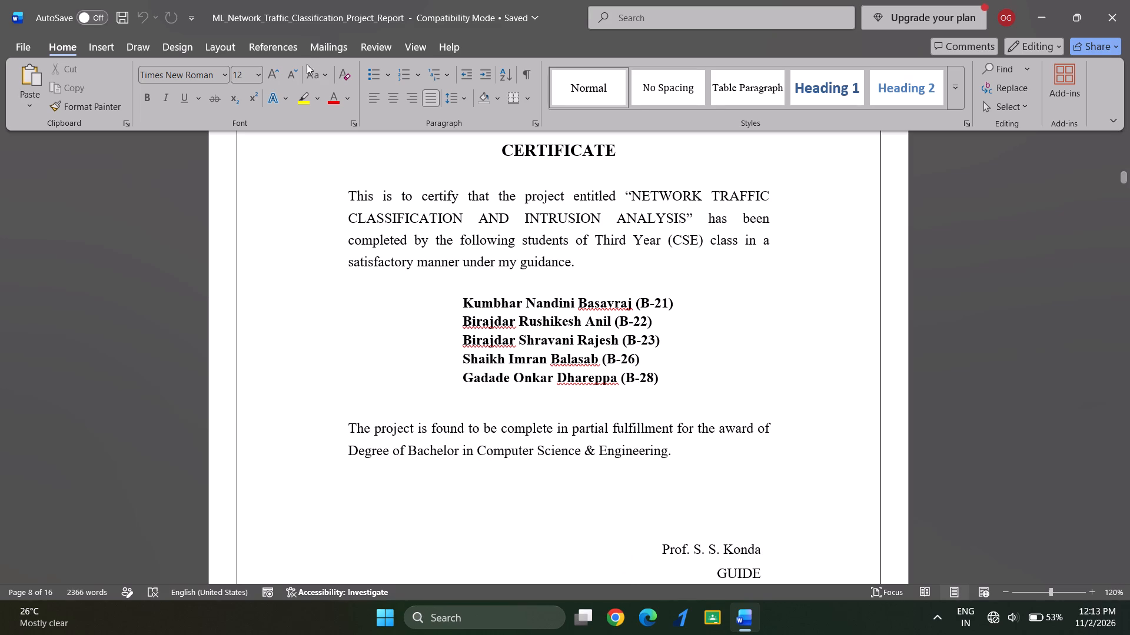
# Run the spelling and grammar check on the report, ignoring all occurrences of every flagged word, from "analysed" and the student names to "ValueError".
pyautogui.click(377, 49)
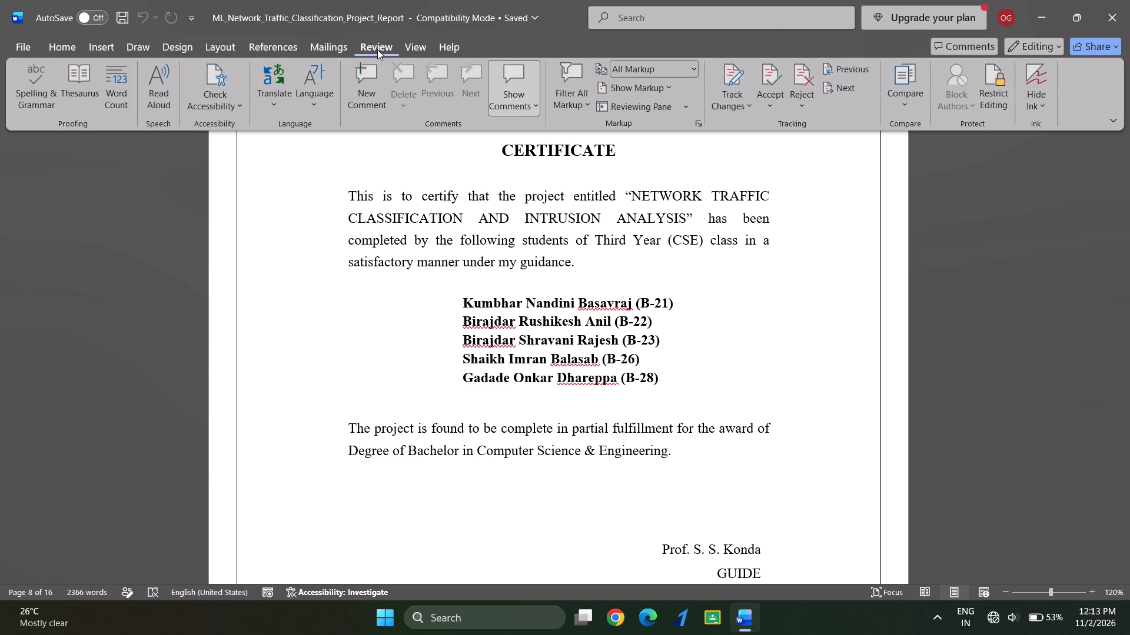
pyautogui.click(41, 96)
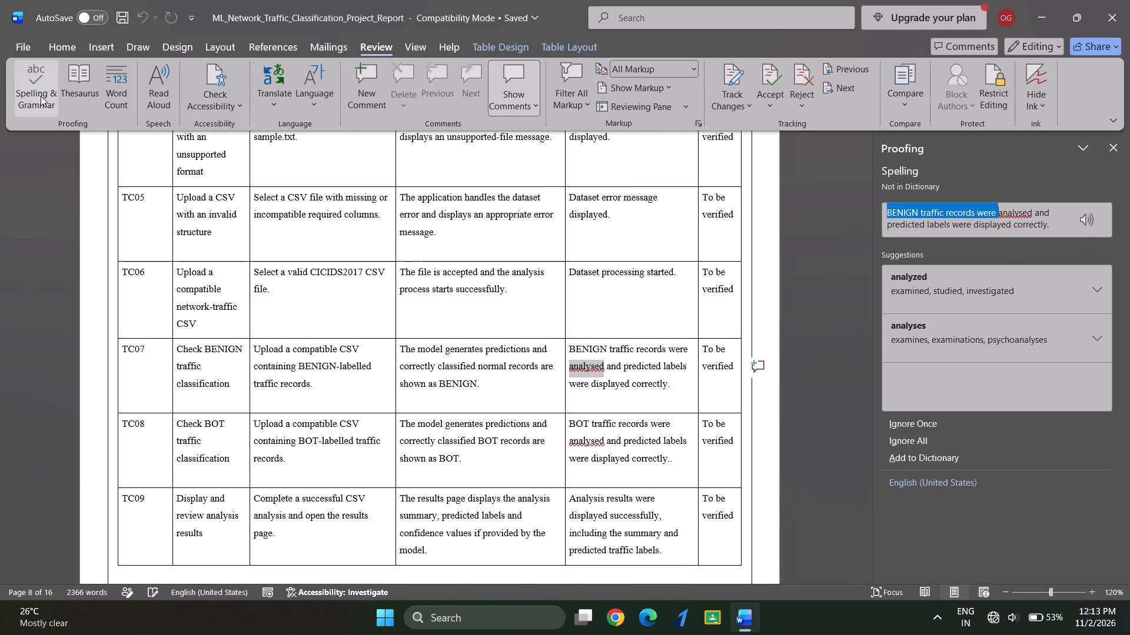
pyautogui.click(927, 434)
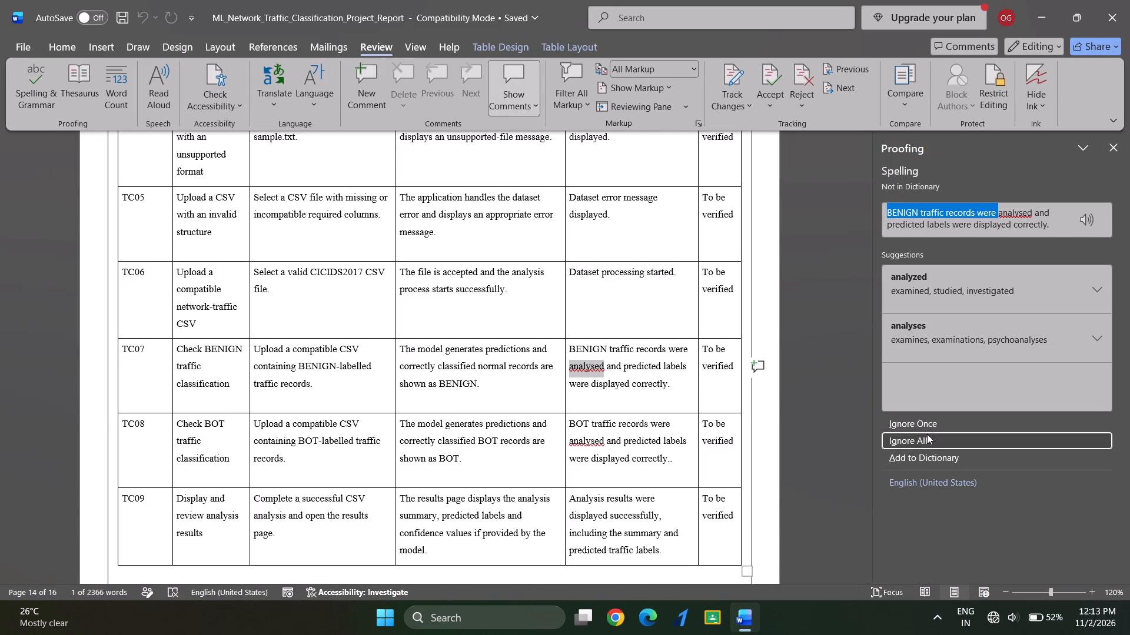
pyautogui.click(926, 438)
pyautogui.click(926, 438)
pyautogui.click(926, 438)
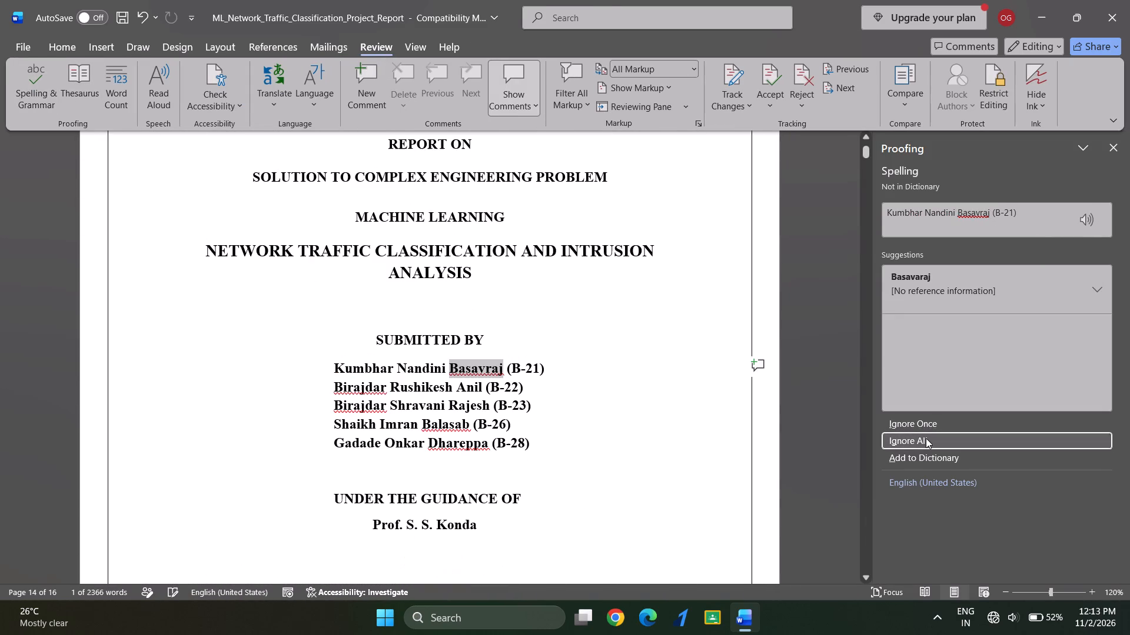
pyautogui.click(926, 438)
pyautogui.click(926, 438)
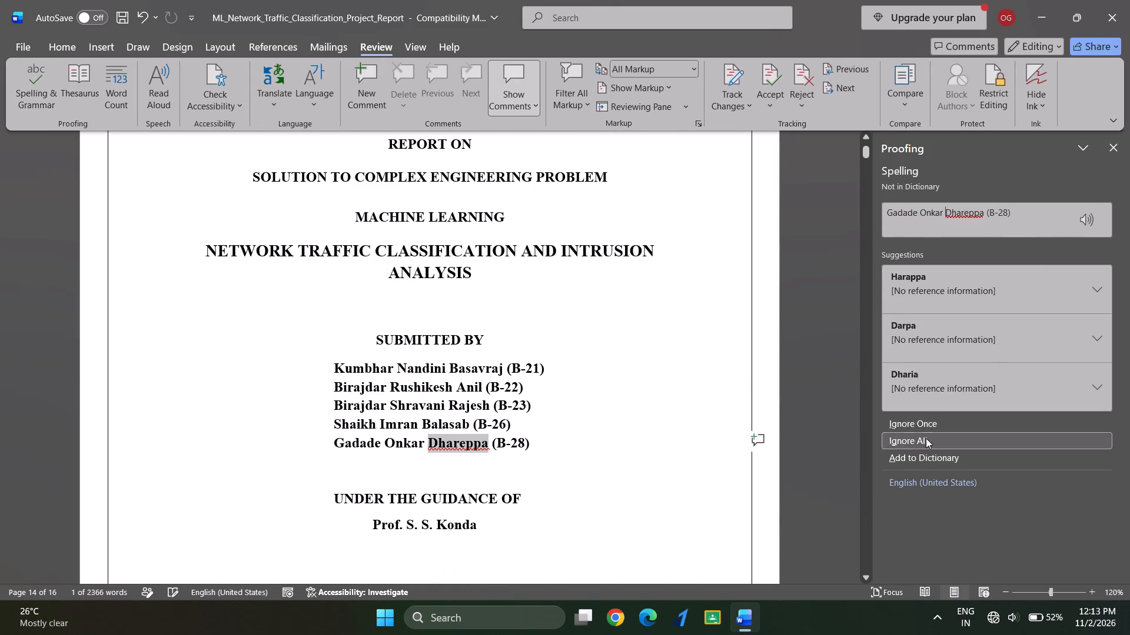
pyautogui.click(926, 438)
pyautogui.click(926, 438)
pyautogui.click(926, 438)
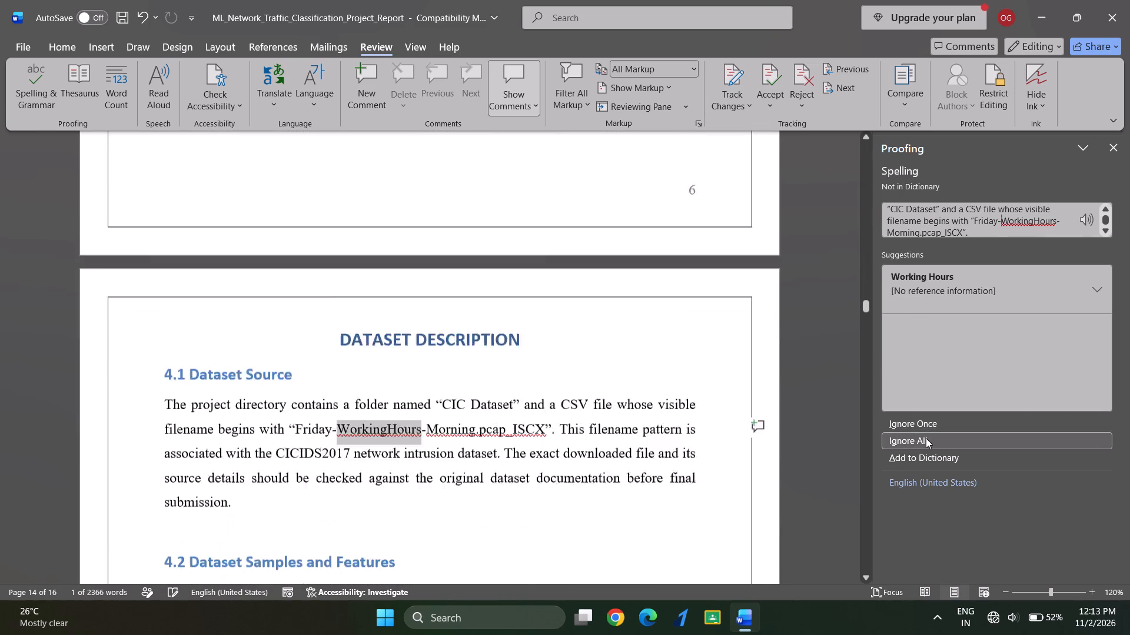
pyautogui.click(900, 435)
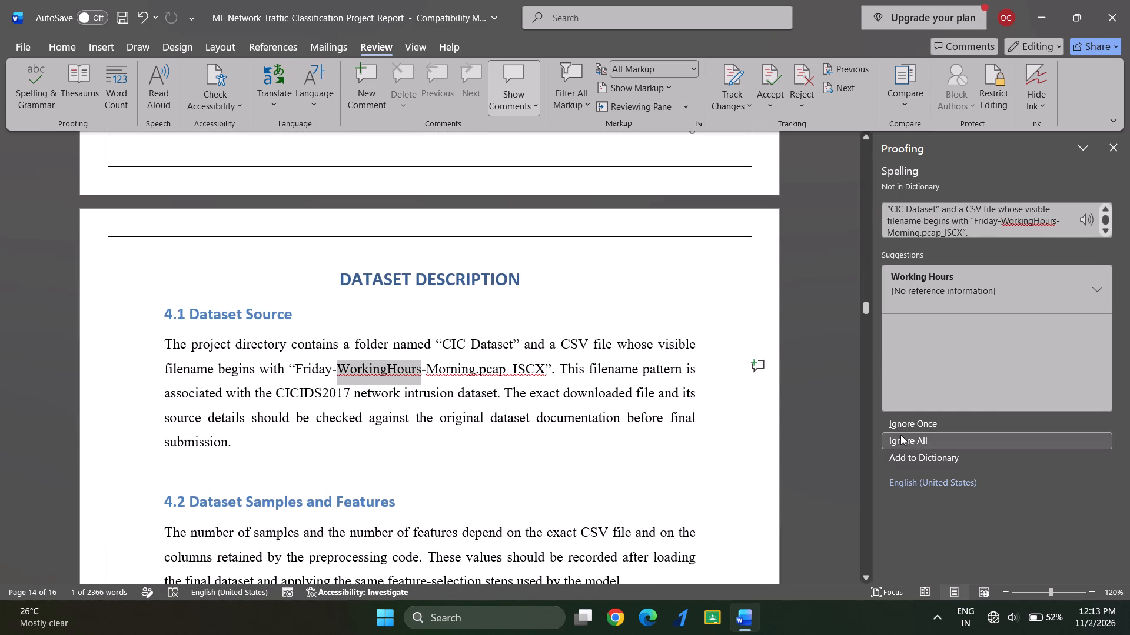
pyautogui.click(900, 435)
pyautogui.click(900, 435)
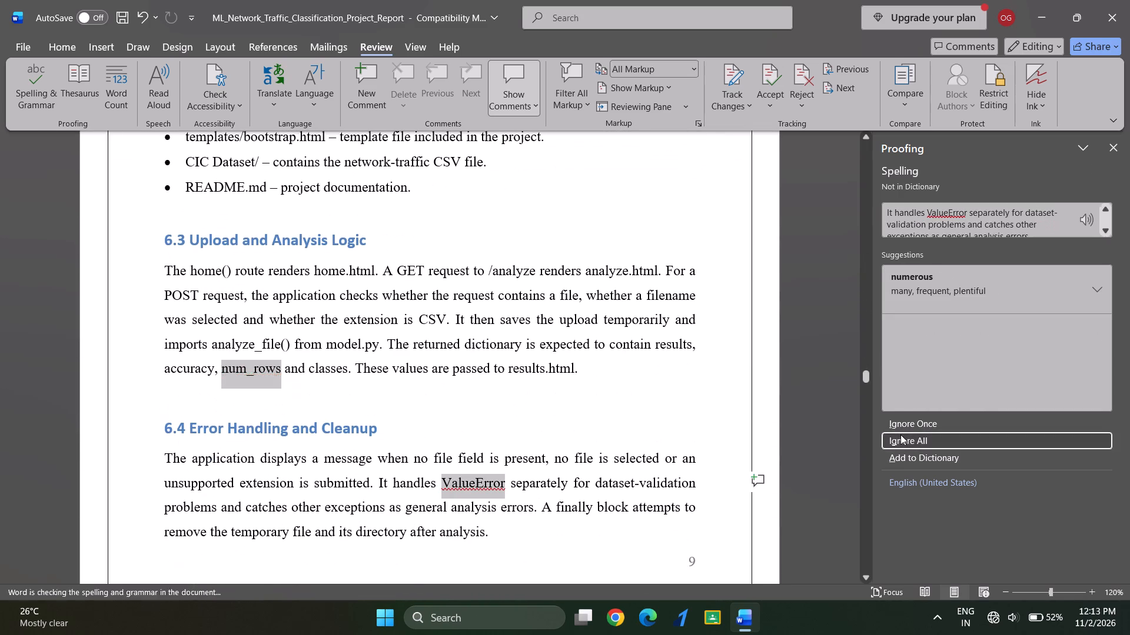
pyautogui.click(900, 435)
pyautogui.click(649, 335)
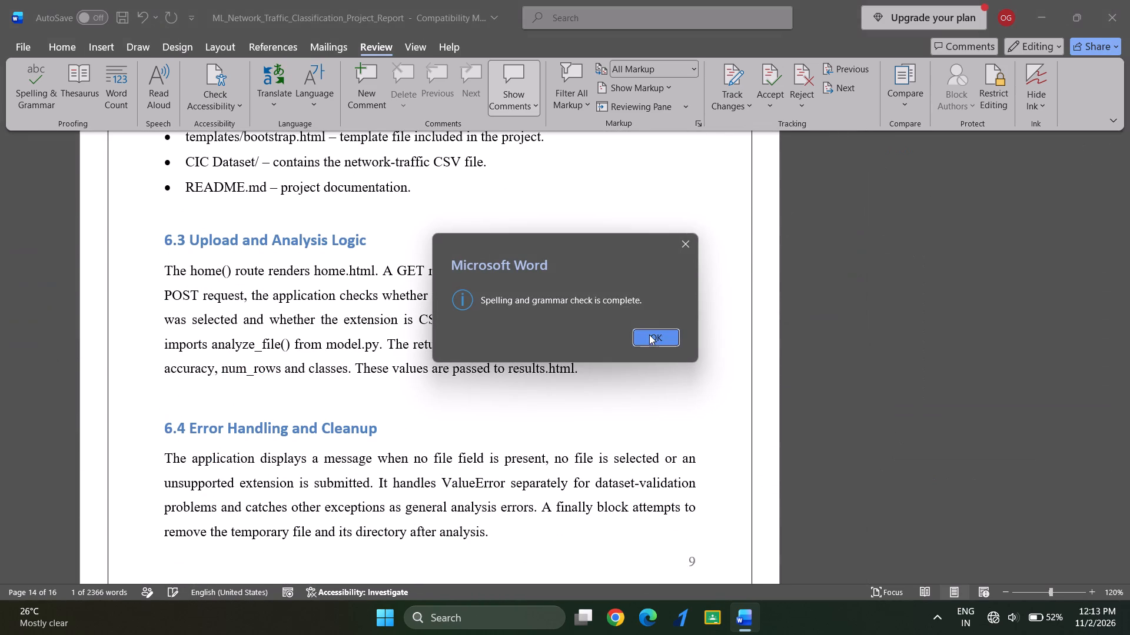
# Return to the report's cover page to look over the title and the submitted-by list.
pyautogui.scroll(10, 712, 303)
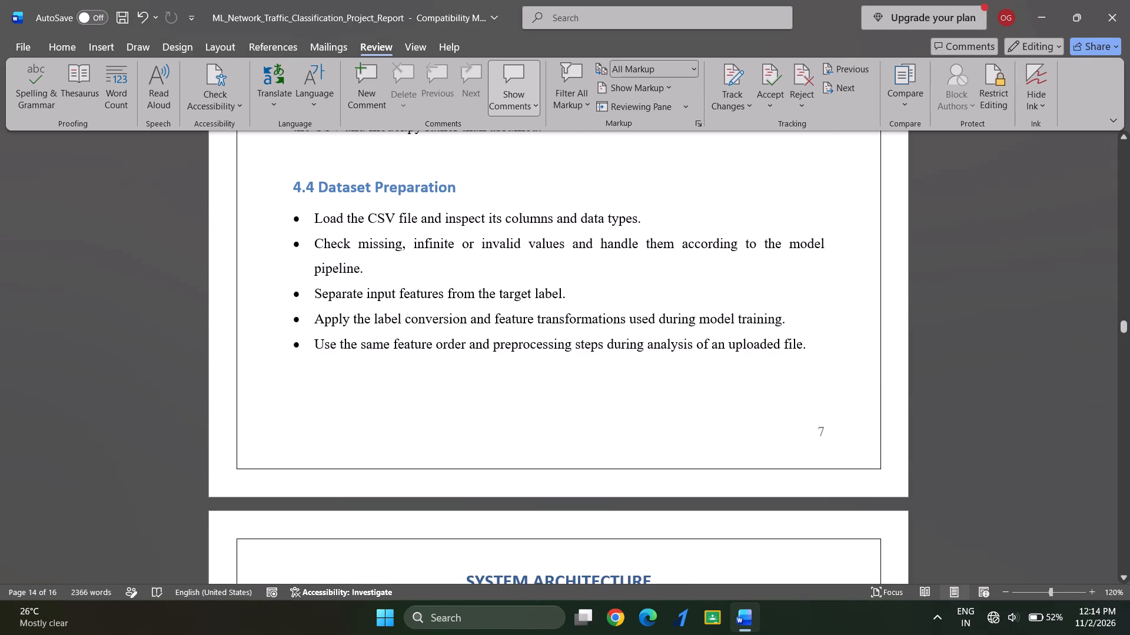
pyautogui.scroll(20, 742, 266)
pyautogui.scroll(1, 742, 266)
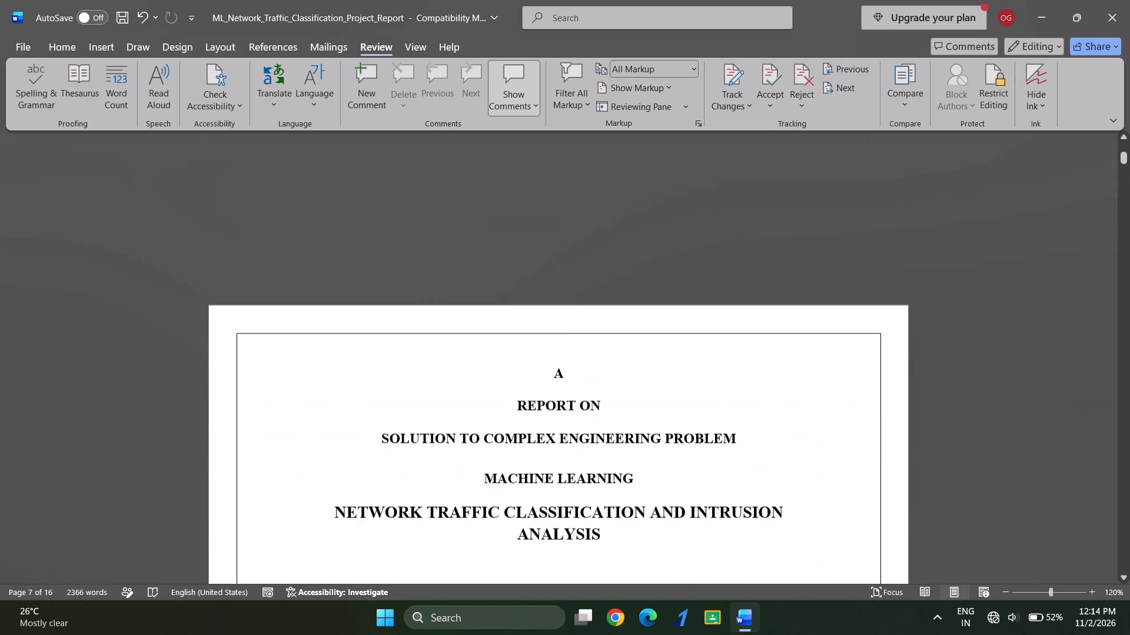
pyautogui.scroll(6, 742, 266)
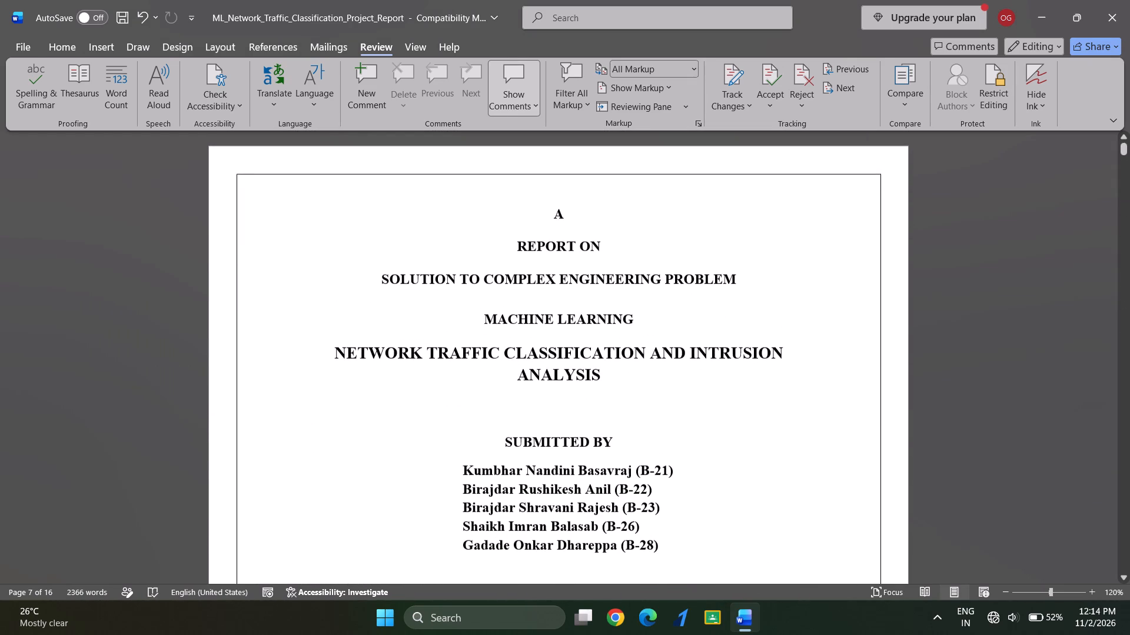
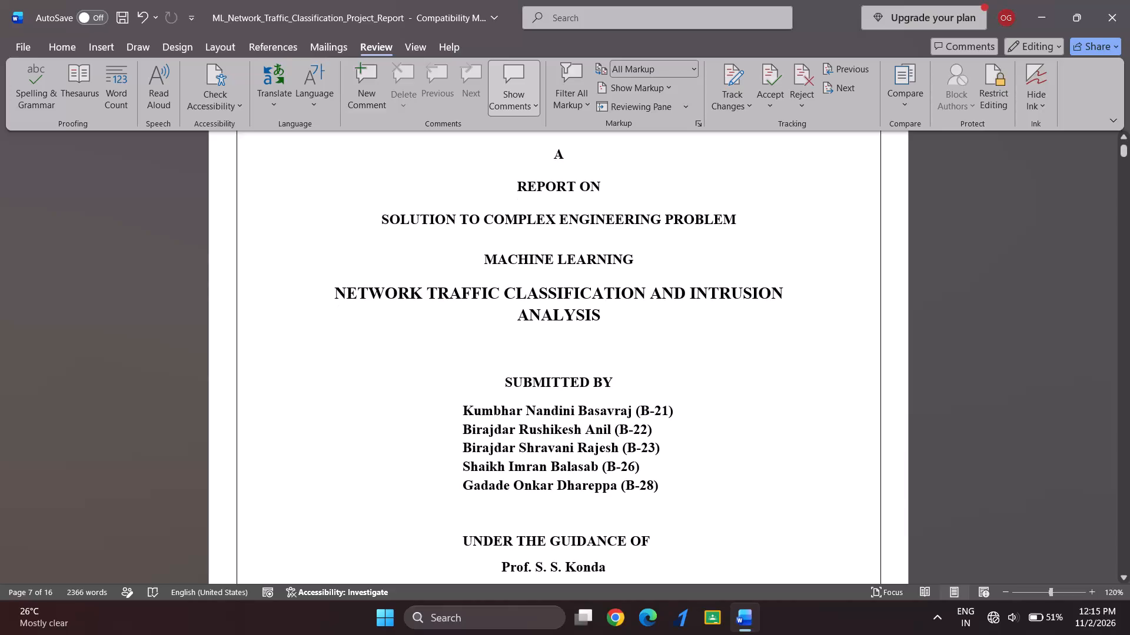
# Insert a blank line below "MACHINE LEARNING" on the cover page, above the network traffic classification title.
pyautogui.hscroll(-1, 782, 280)
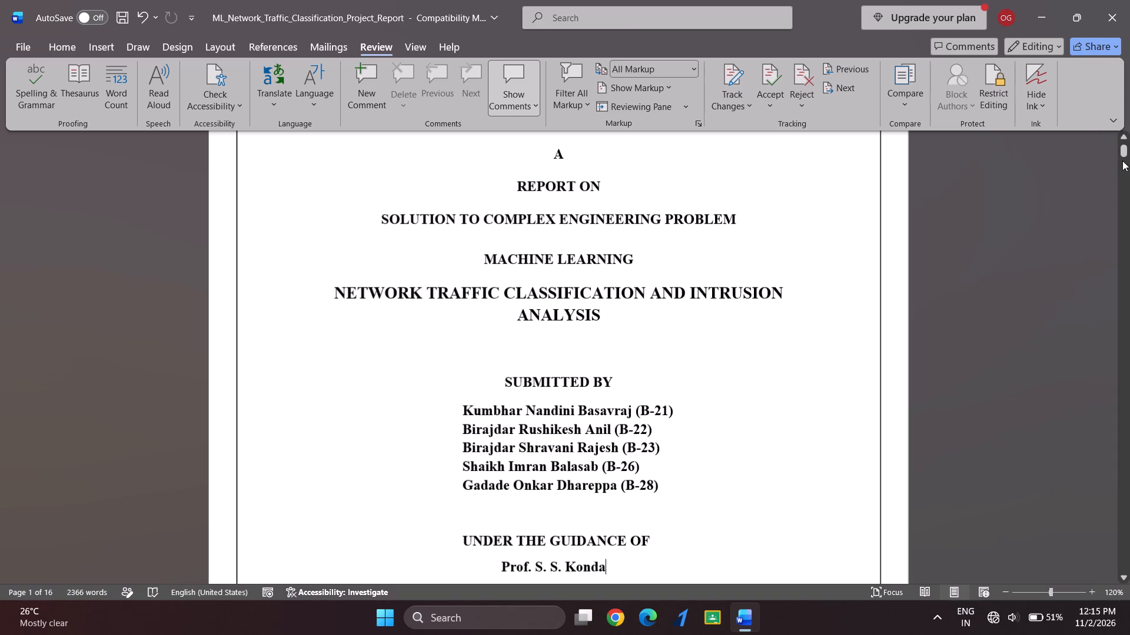
pyautogui.moveTo(1122, 149); pyautogui.dragTo(1123, 141)
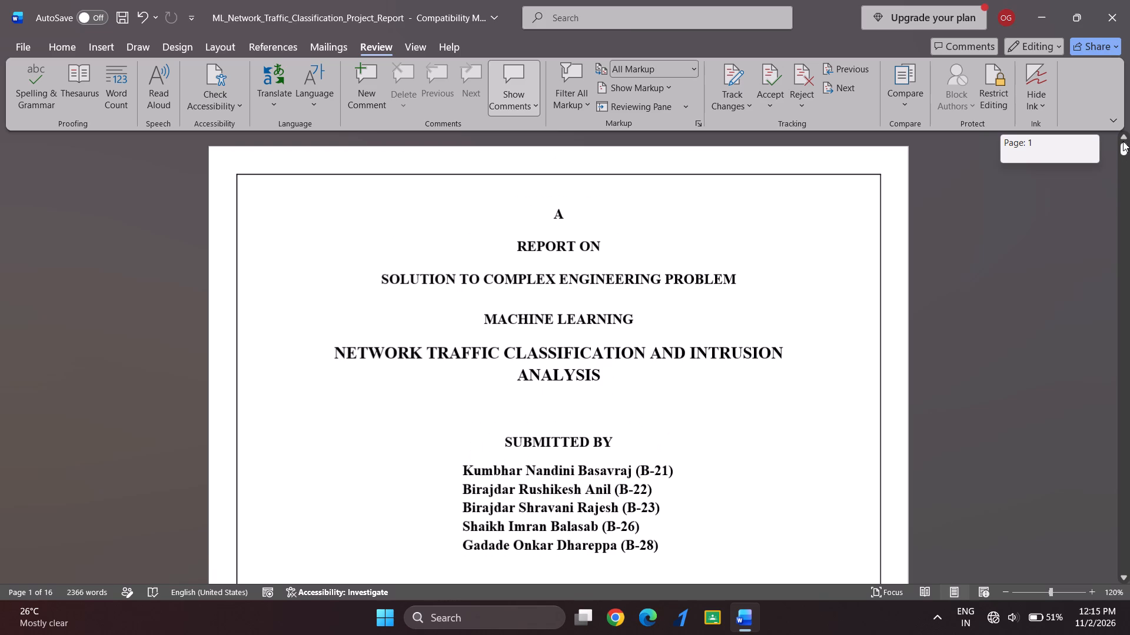
pyautogui.moveTo(1123, 141); pyautogui.dragTo(1124, 143)
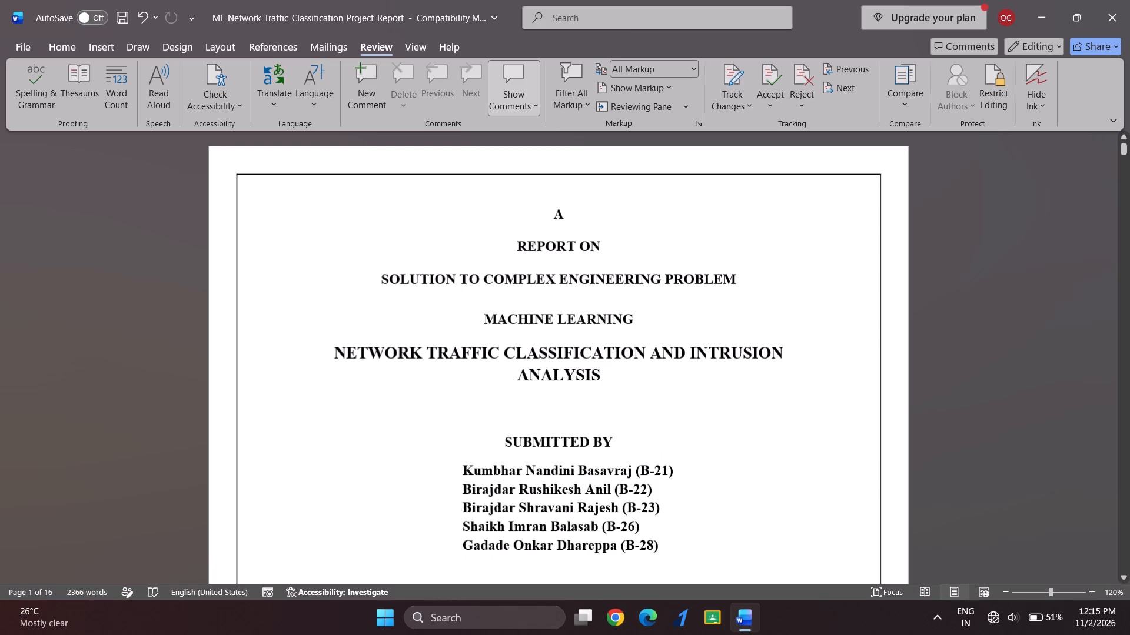
pyautogui.click(654, 322)
pyautogui.press('Return')
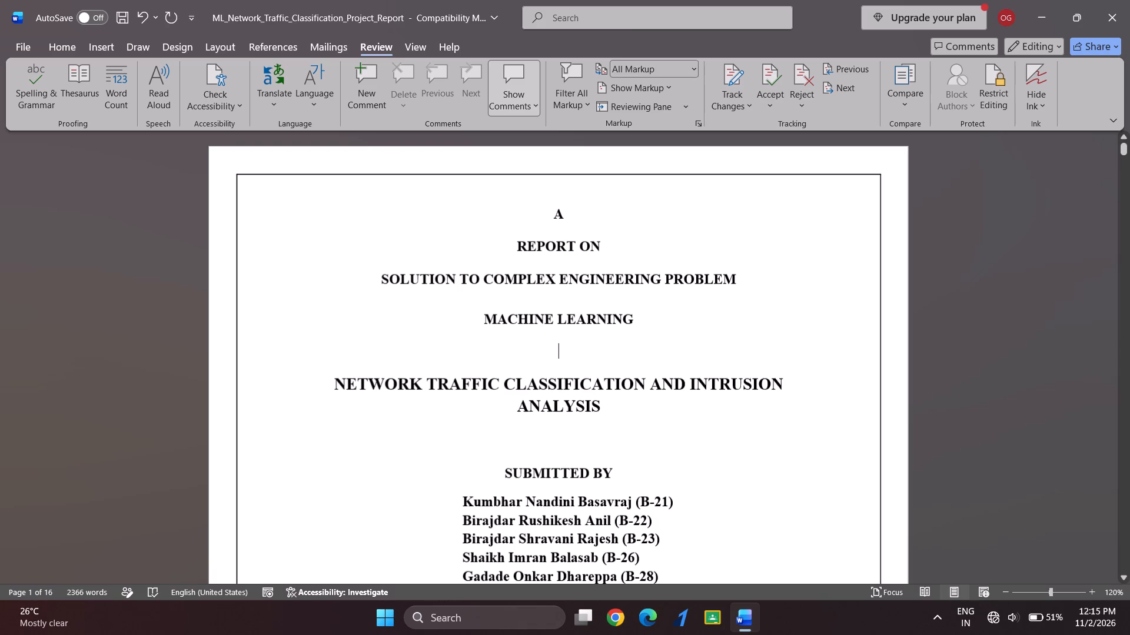
# Delete one empty line below the department name to bring "A.Y. 2026–2027" back onto the cover page.
pyautogui.tripleClick(1124, 576)
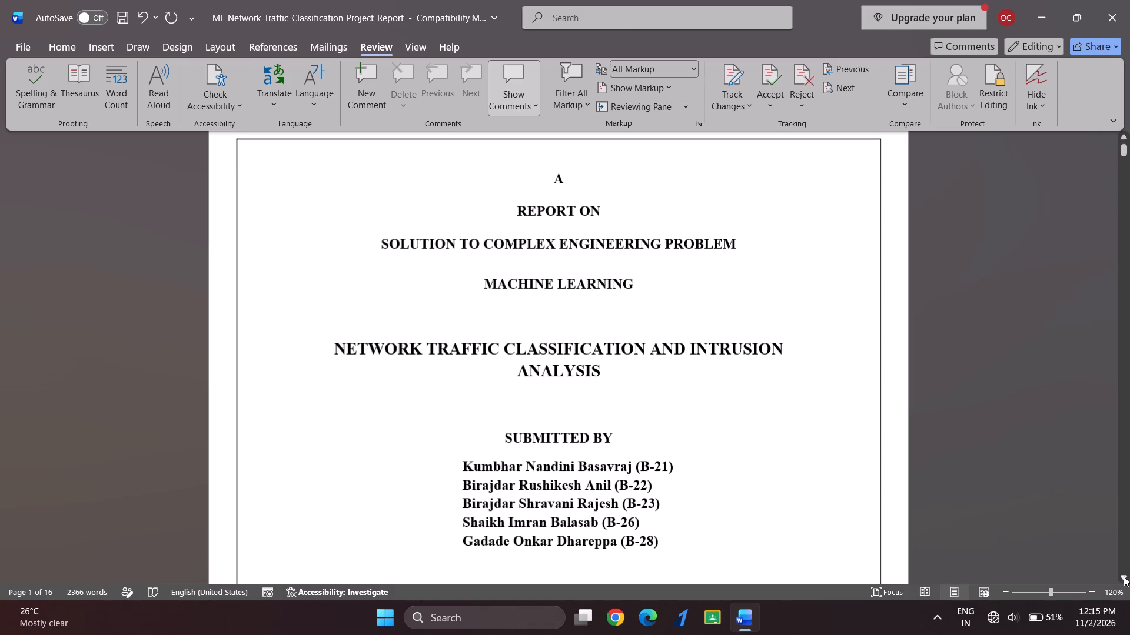
pyautogui.click(1124, 576)
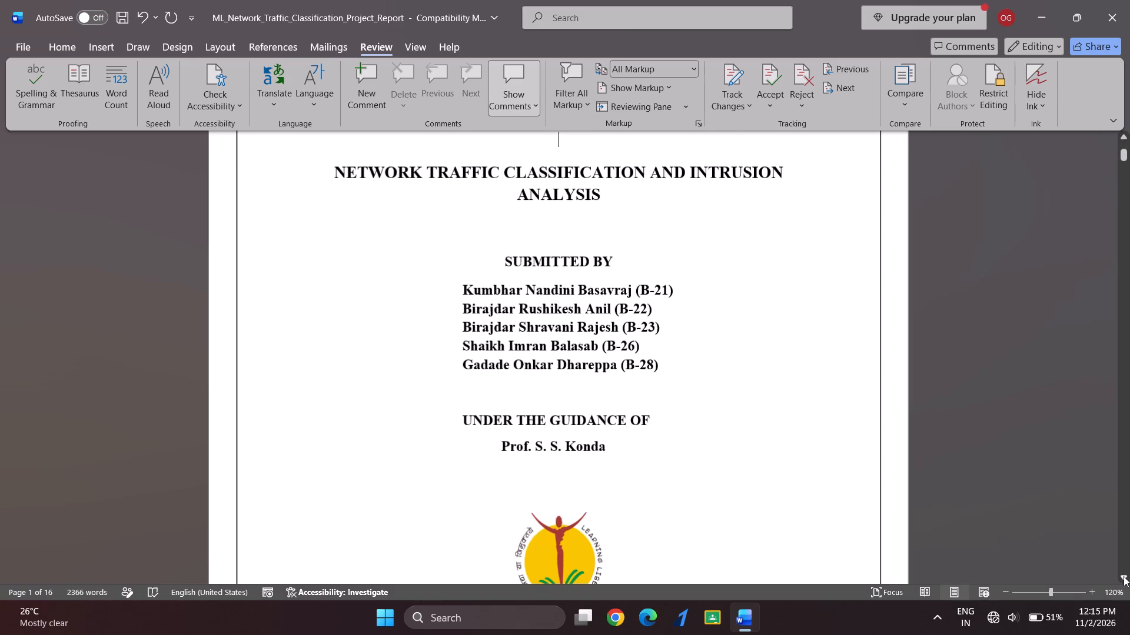
pyautogui.tripleClick(1124, 576)
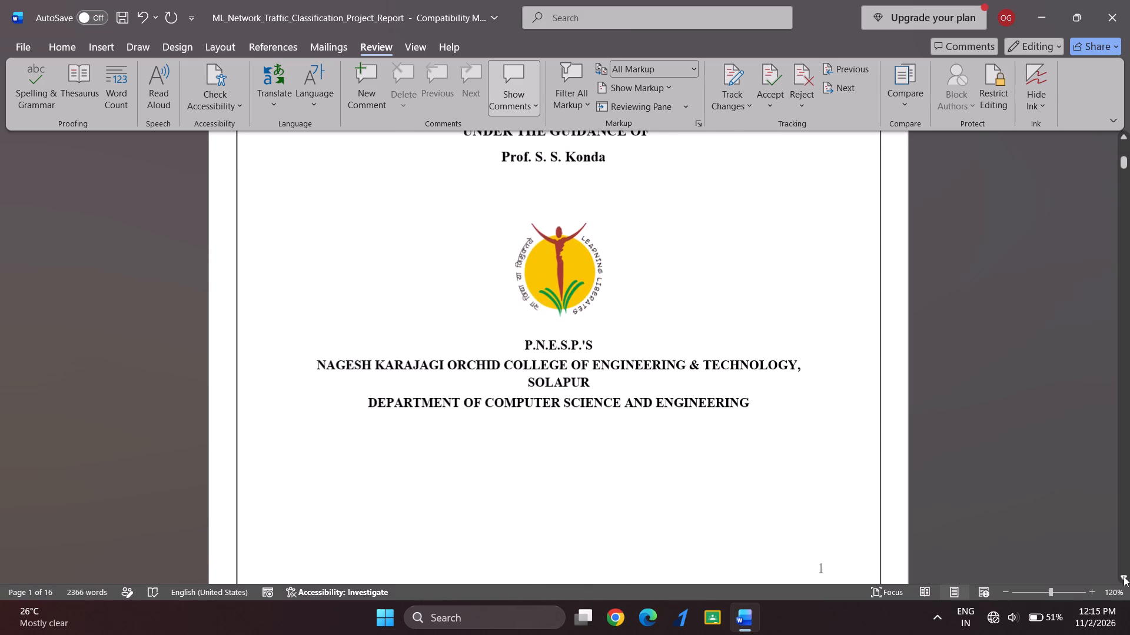
pyautogui.tripleClick(1124, 576)
pyautogui.click(1124, 576)
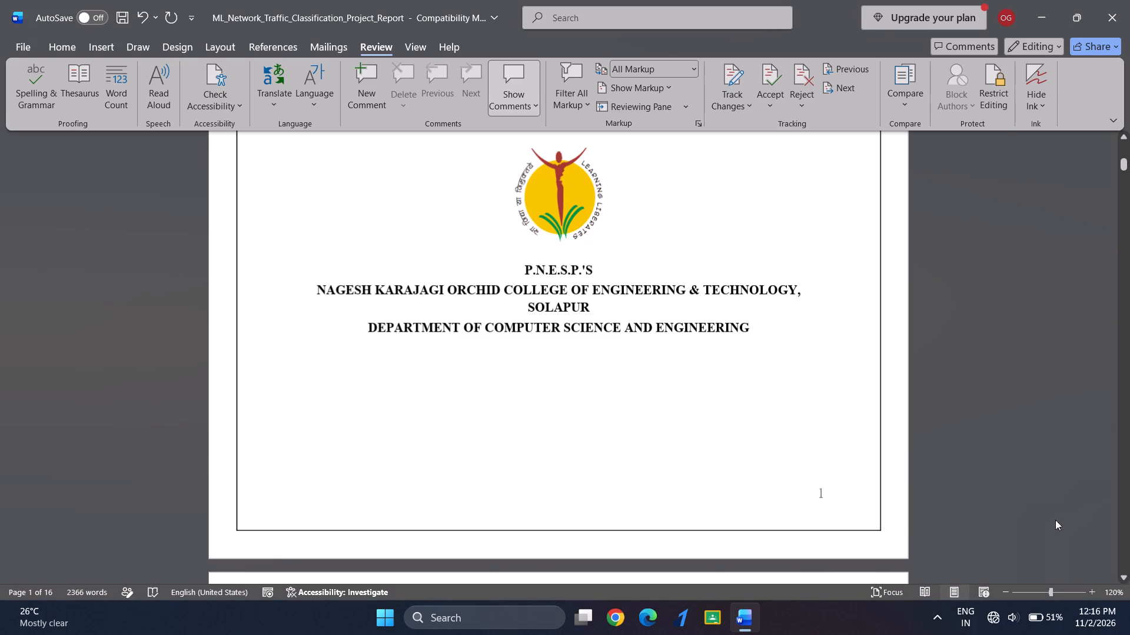
pyautogui.tripleClick(1125, 576)
pyautogui.doubleClick(1125, 576)
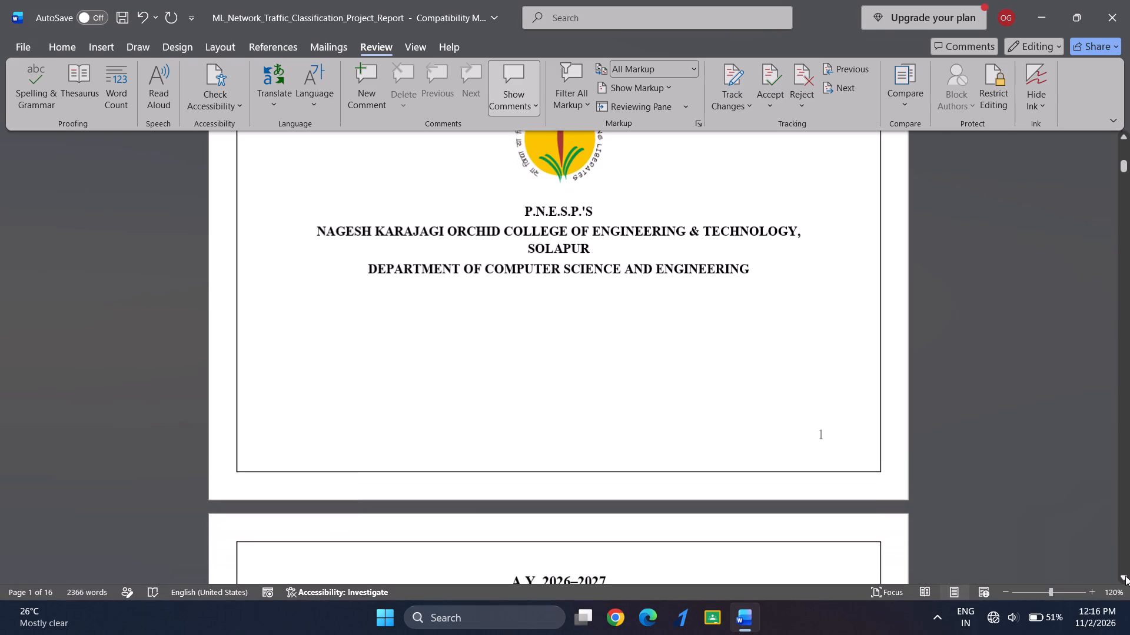
pyautogui.click(1124, 168)
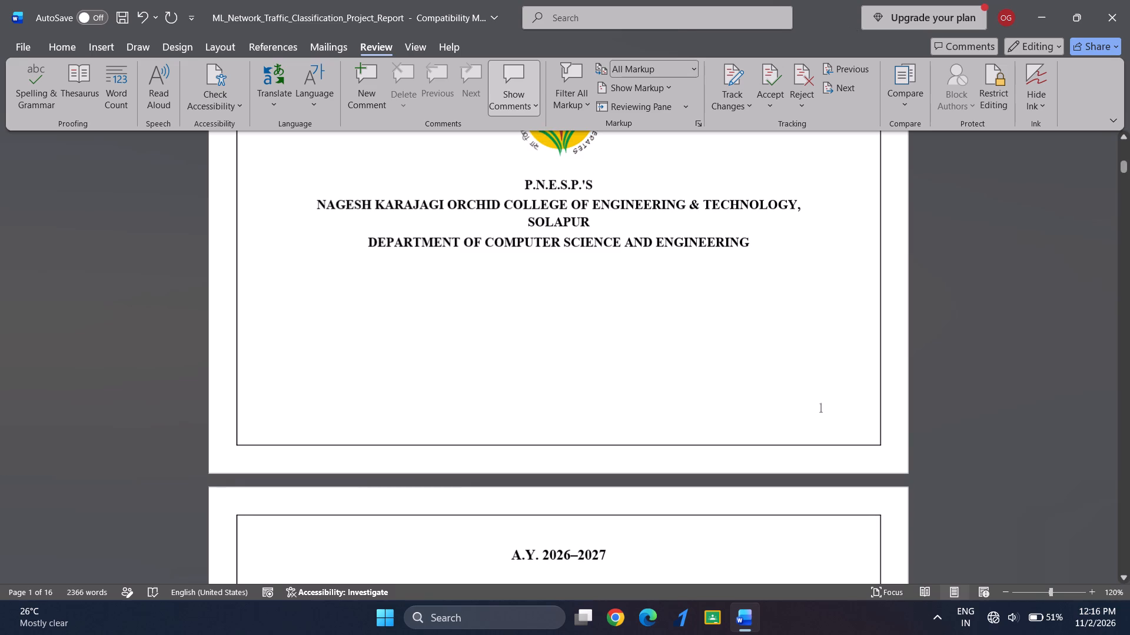
pyautogui.click(474, 328)
pyautogui.press('BackSpace')
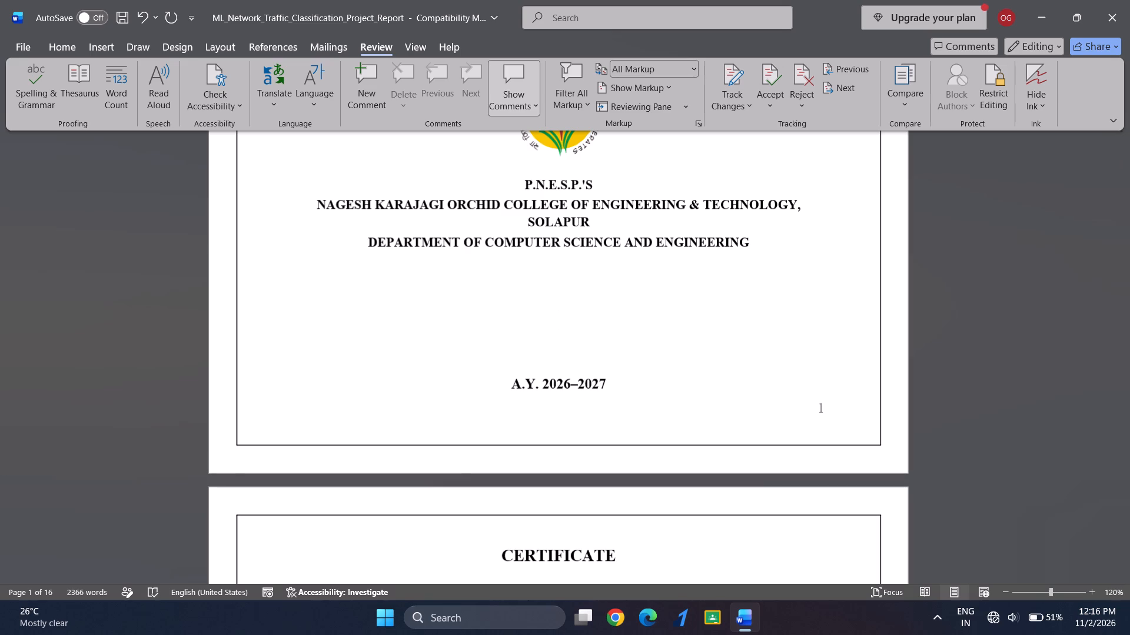
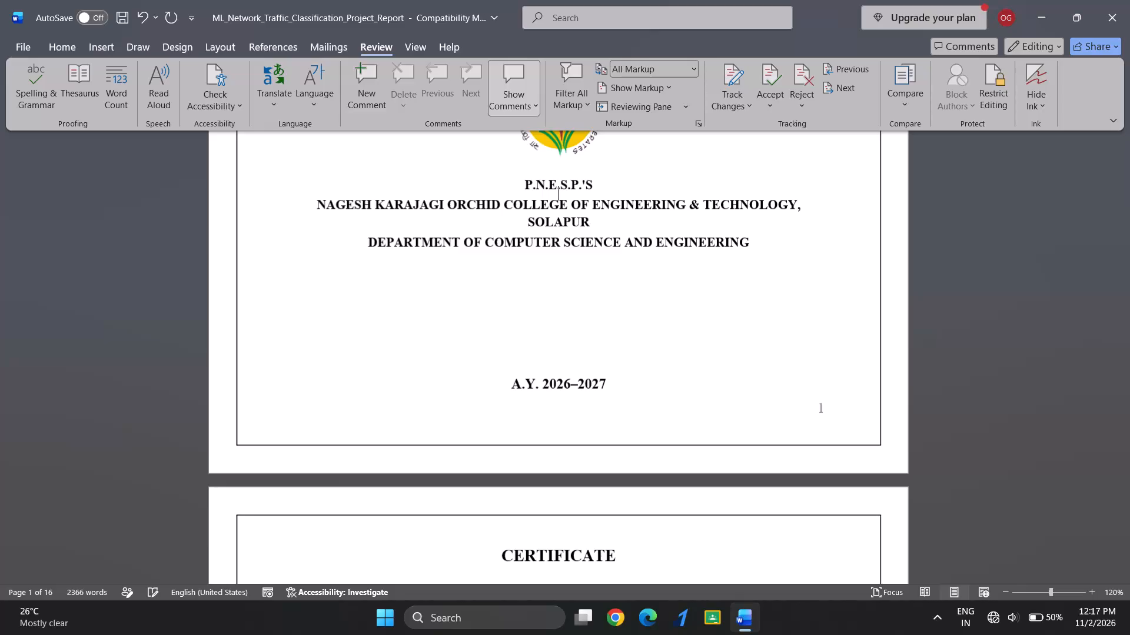
# Return to the opening "A" line above "REPORT ON" on the cover page to check the page's layout.
pyautogui.press('Up')
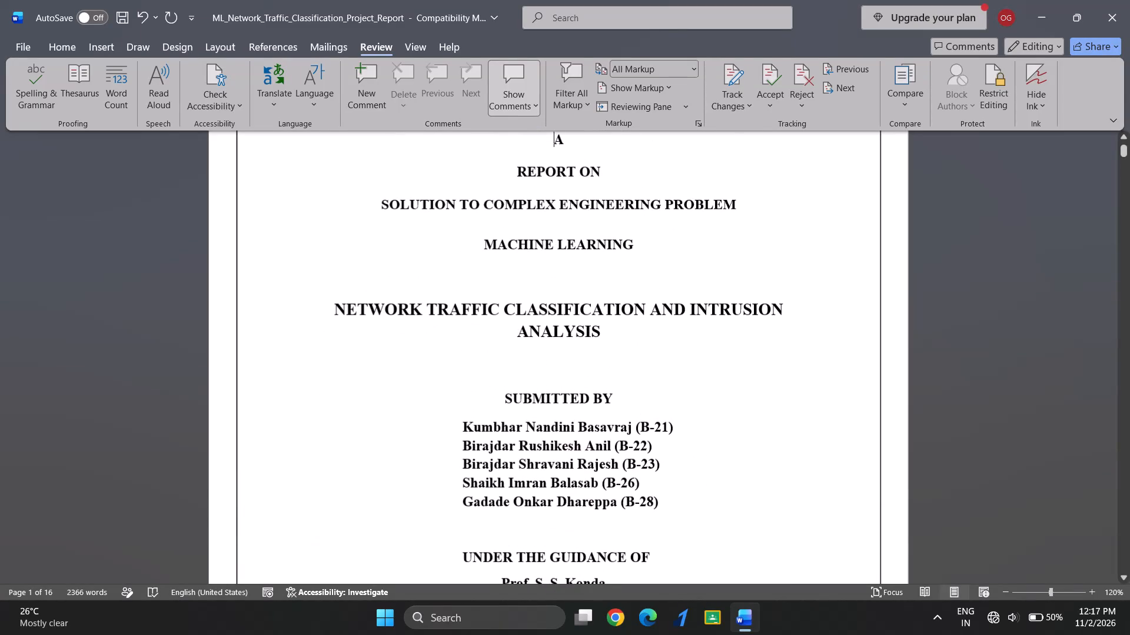
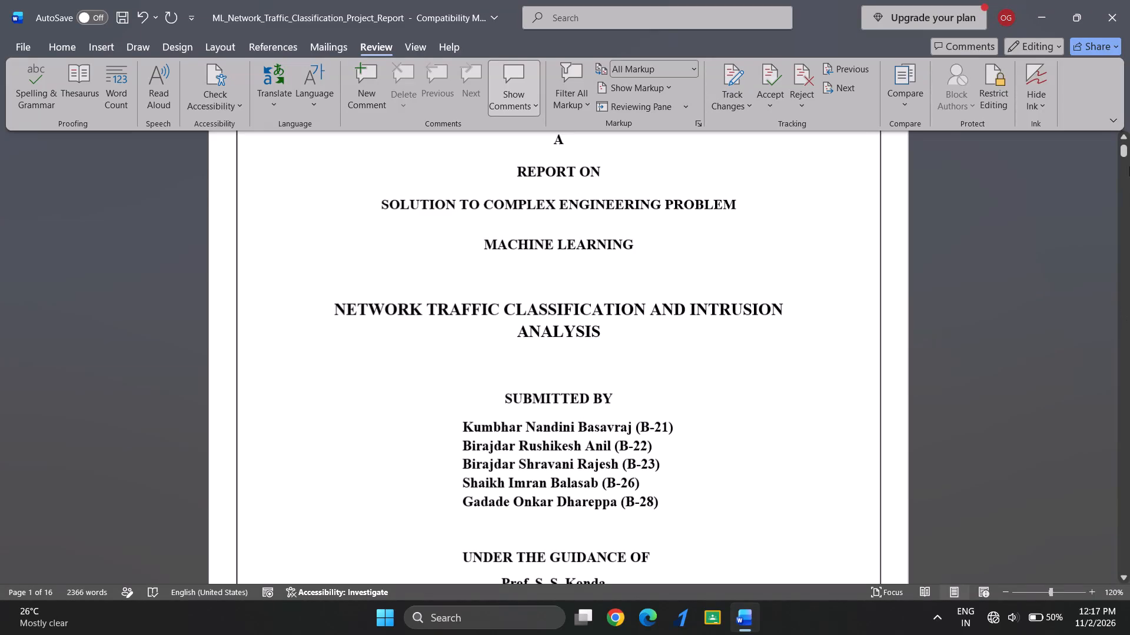
# Review the report's front matter, from the cover page through the certificate and index to the start of the Abstract.
pyautogui.moveTo(1124, 151); pyautogui.dragTo(1124, 155)
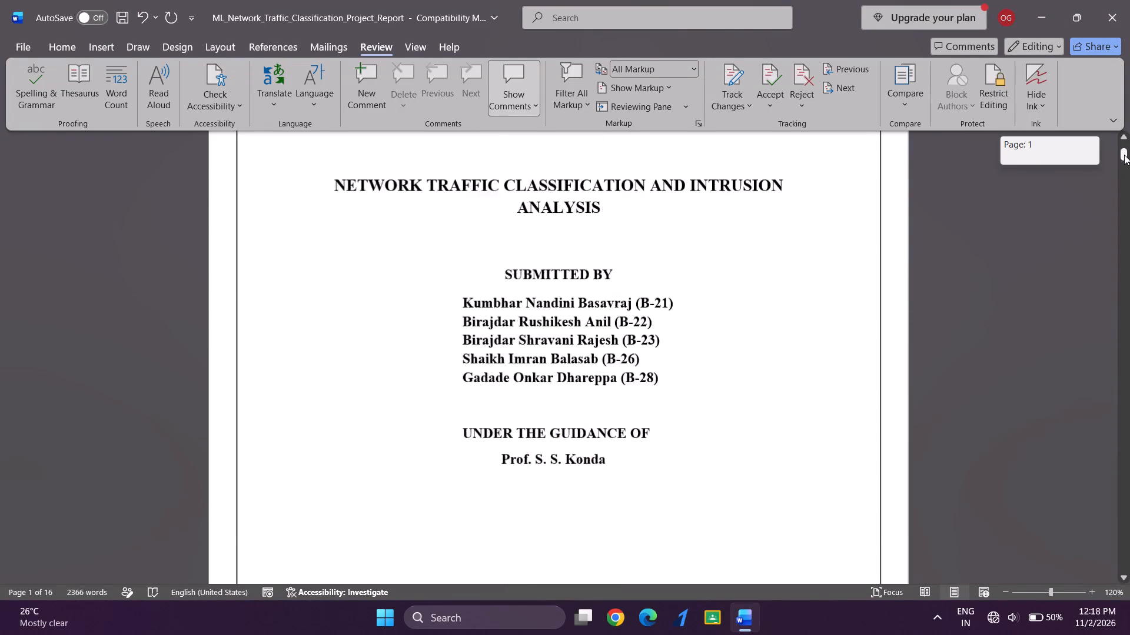
pyautogui.moveTo(1124, 155); pyautogui.dragTo(1129, 178)
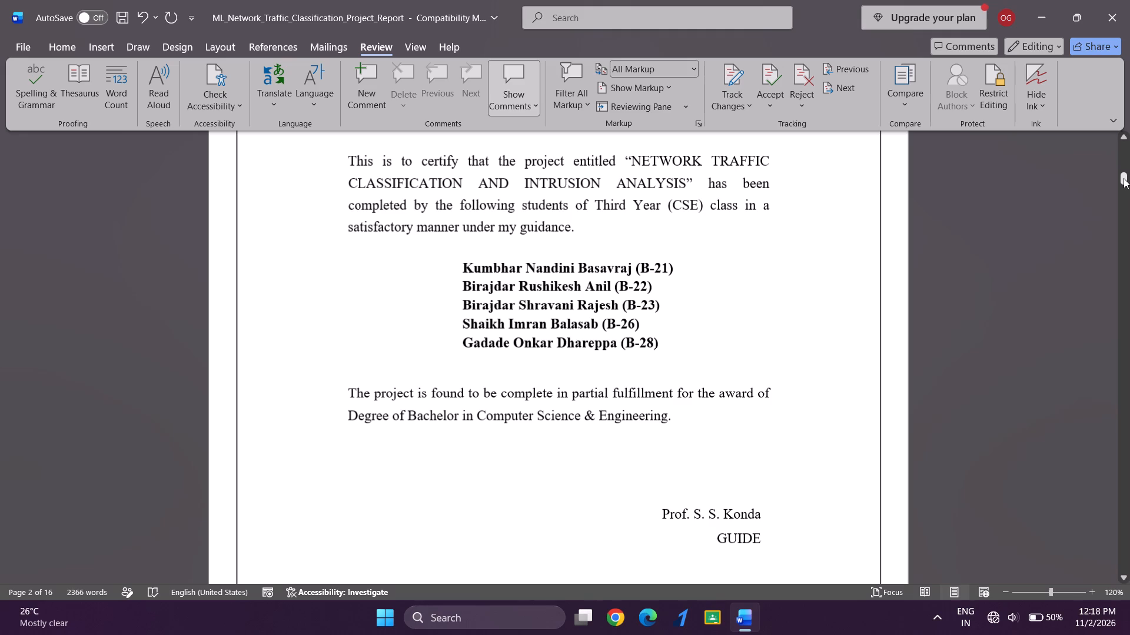
pyautogui.moveTo(1124, 178); pyautogui.dragTo(1124, 179)
pyautogui.moveTo(1124, 179); pyautogui.dragTo(1124, 176)
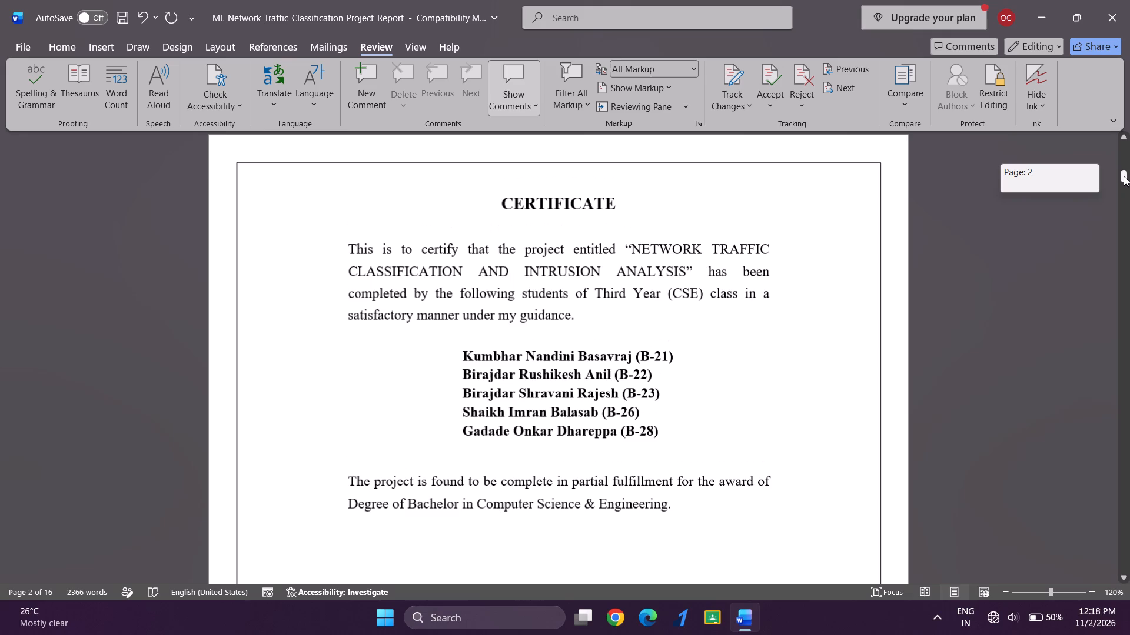
pyautogui.moveTo(1124, 176); pyautogui.dragTo(1129, 192)
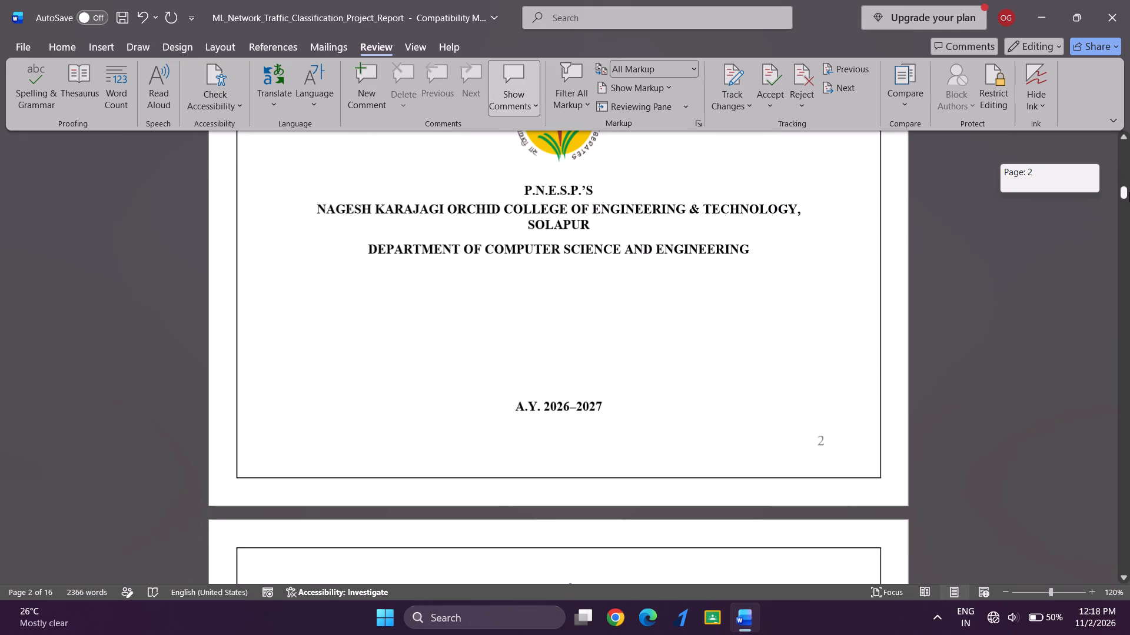
pyautogui.moveTo(1129, 192); pyautogui.dragTo(1129, 202)
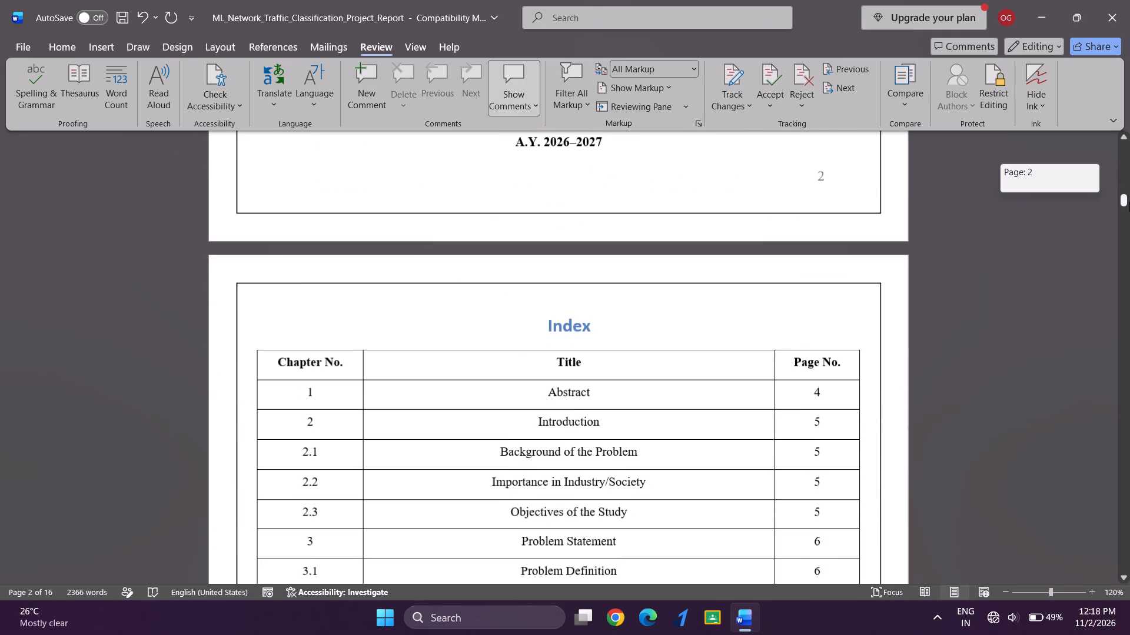
pyautogui.moveTo(1129, 202); pyautogui.dragTo(1129, 215)
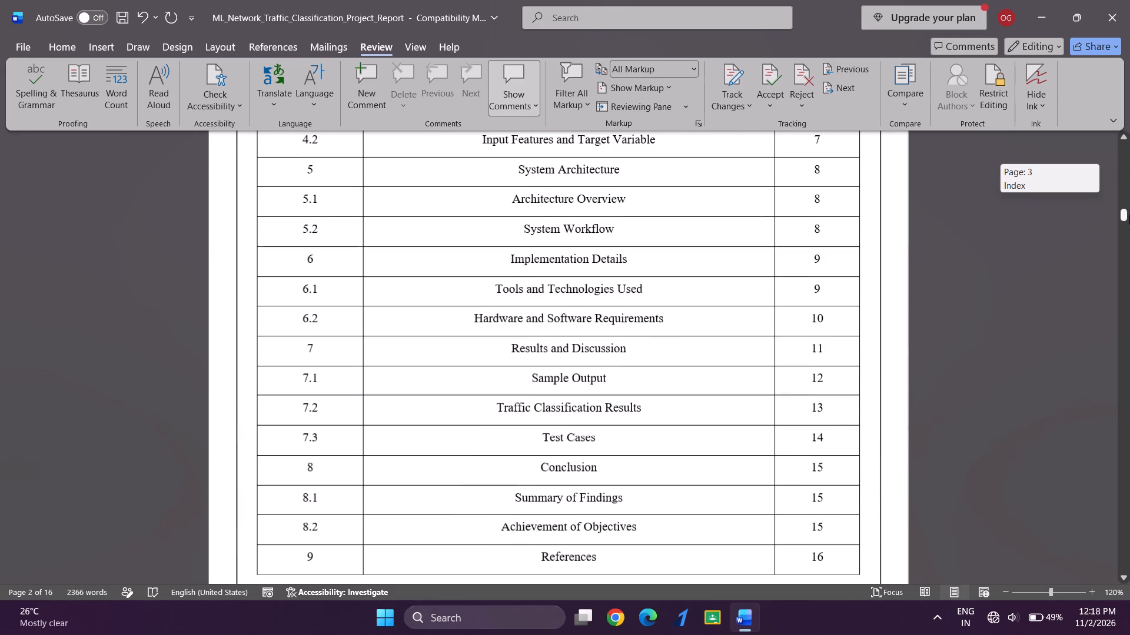
pyautogui.moveTo(1129, 215); pyautogui.dragTo(1129, 231)
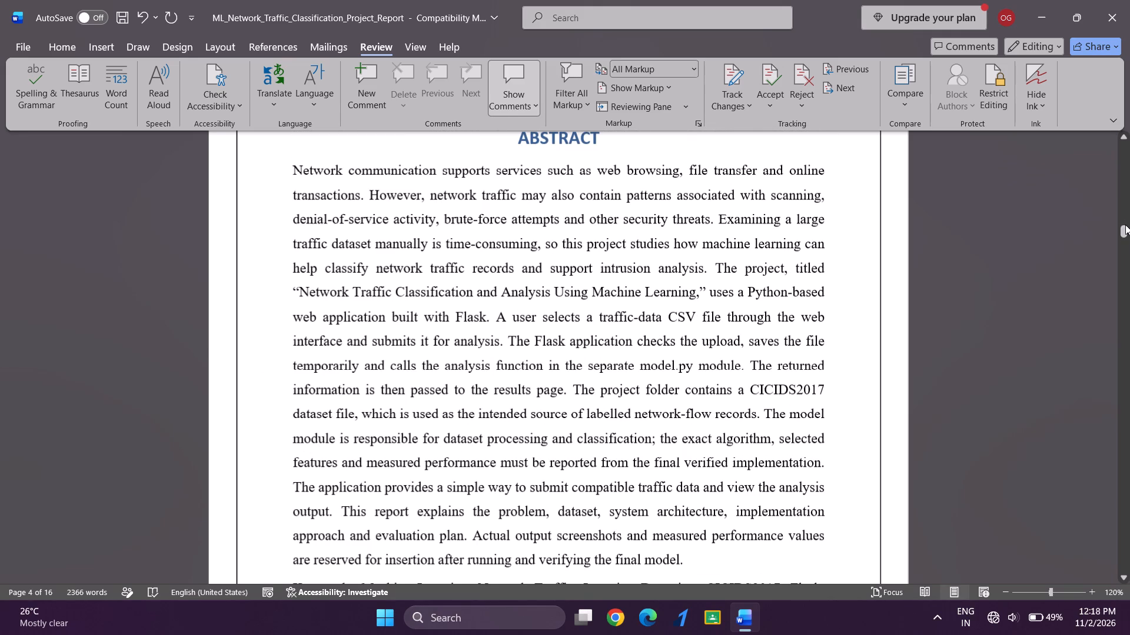
pyautogui.moveTo(1125, 225); pyautogui.dragTo(1125, 218)
pyautogui.moveTo(1125, 218); pyautogui.dragTo(1126, 224)
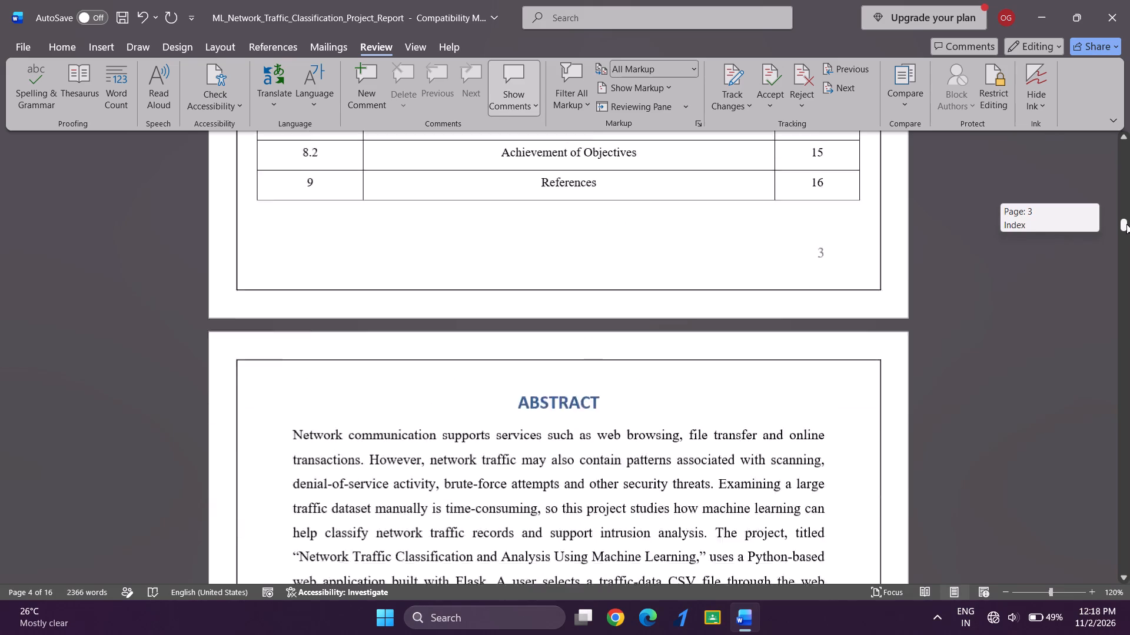
# Skim the report's body for content and layout, from the Introduction and Problem Statement through the Conclusion to the References page.
pyautogui.moveTo(1126, 224); pyautogui.dragTo(1129, 279)
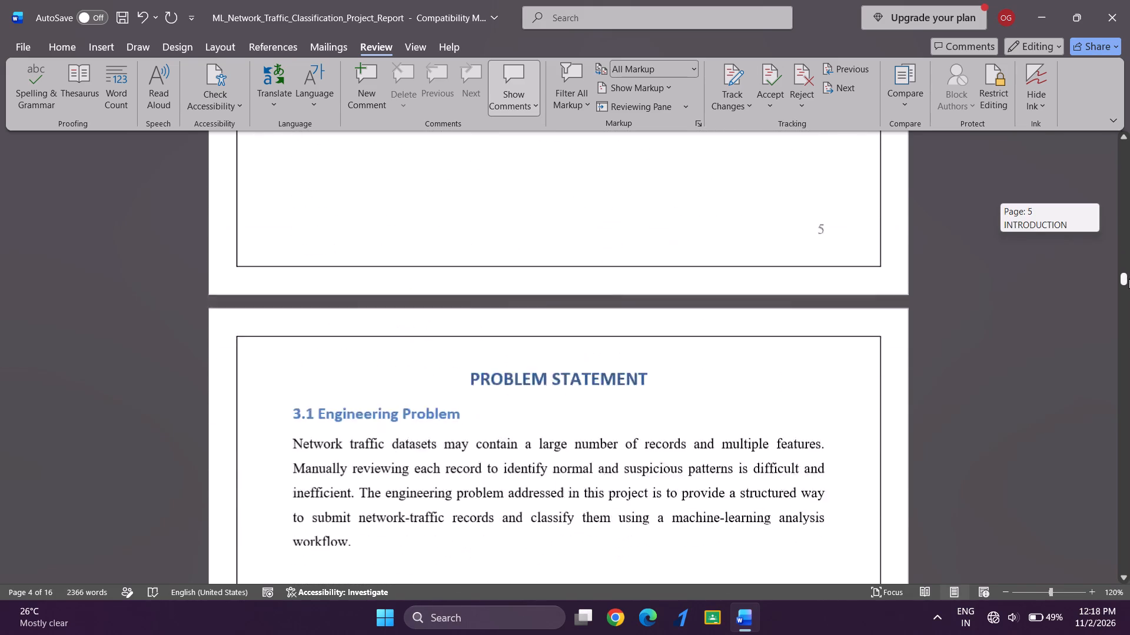
pyautogui.moveTo(1129, 279); pyautogui.dragTo(1129, 283)
pyautogui.moveTo(1124, 283); pyautogui.dragTo(1129, 304)
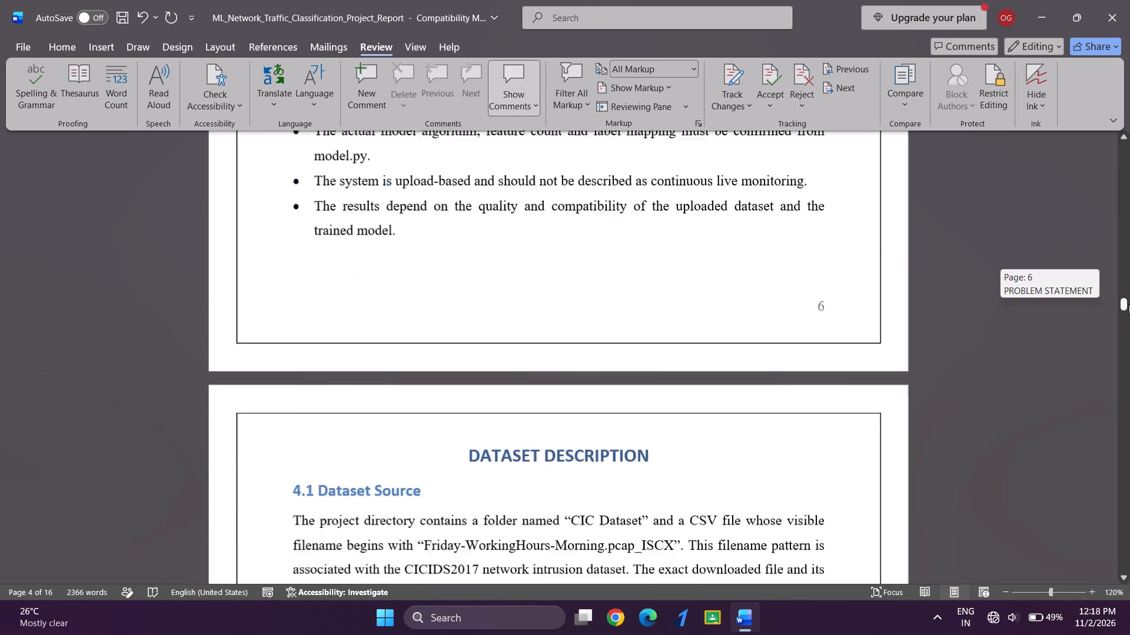
pyautogui.moveTo(1129, 304); pyautogui.dragTo(1127, 342)
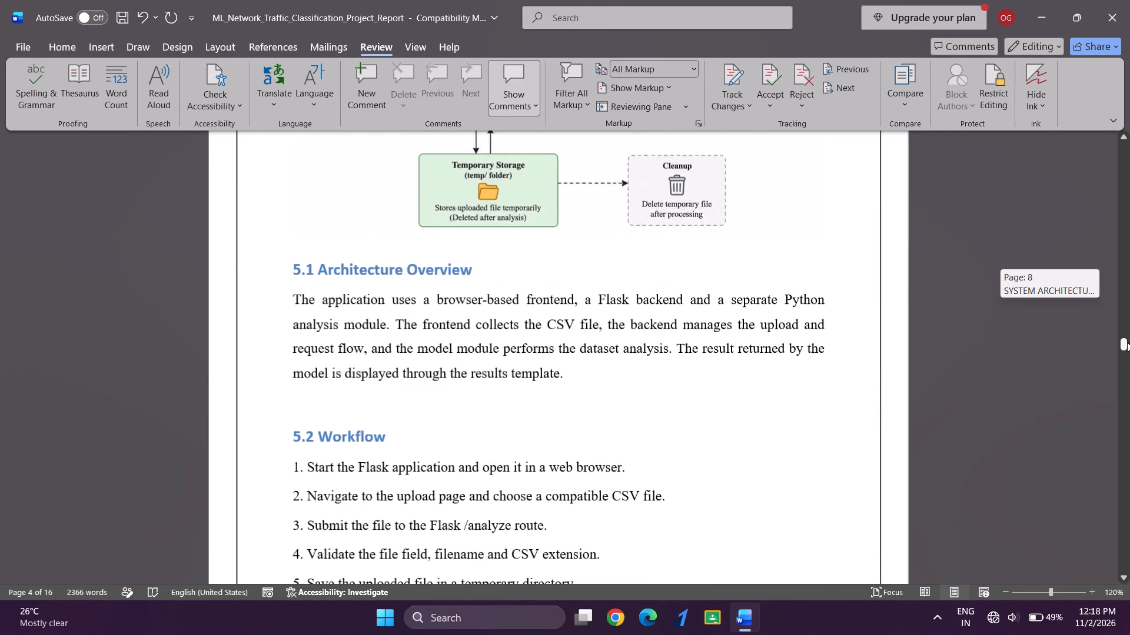
pyautogui.moveTo(1127, 342); pyautogui.dragTo(1129, 332)
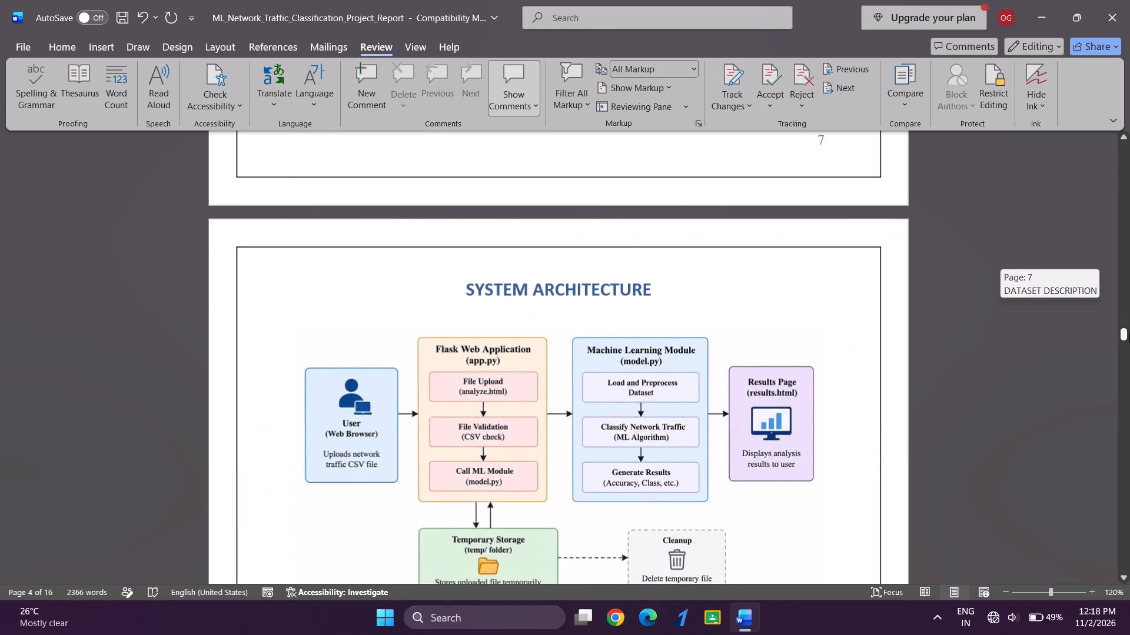
pyautogui.moveTo(1129, 332); pyautogui.dragTo(1129, 352)
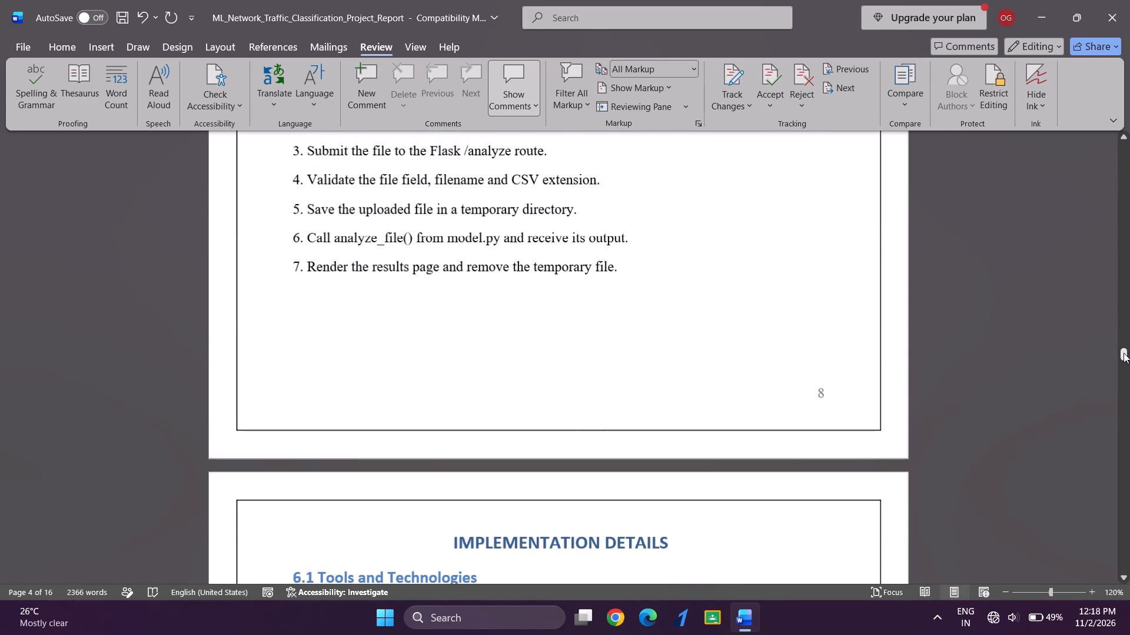
pyautogui.moveTo(1124, 353); pyautogui.dragTo(1124, 360)
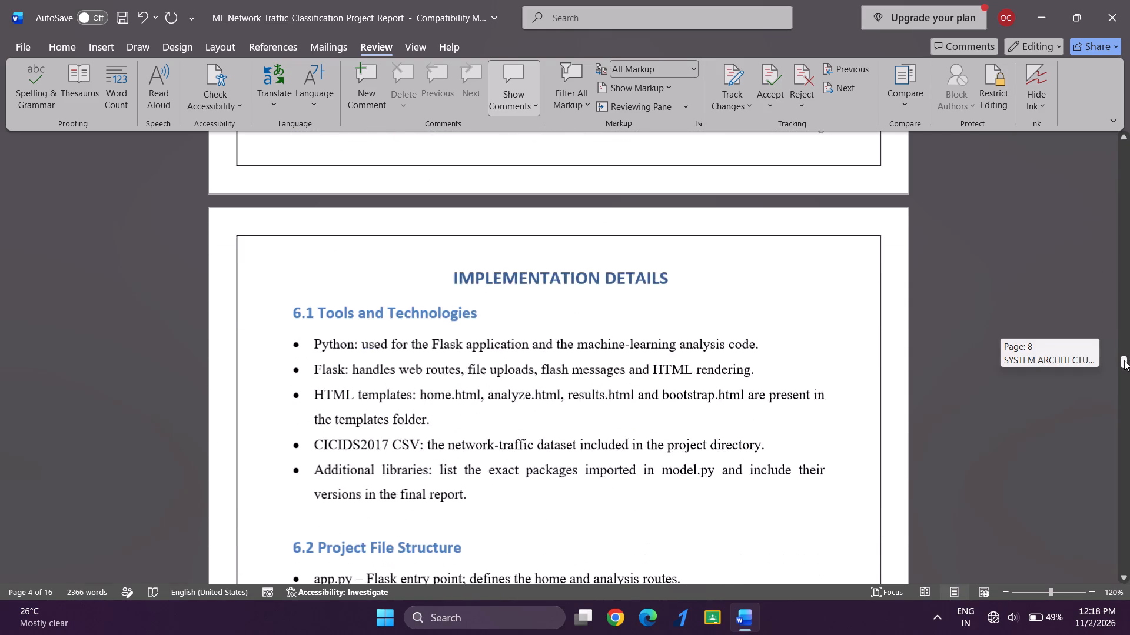
pyautogui.moveTo(1124, 360); pyautogui.dragTo(1129, 397)
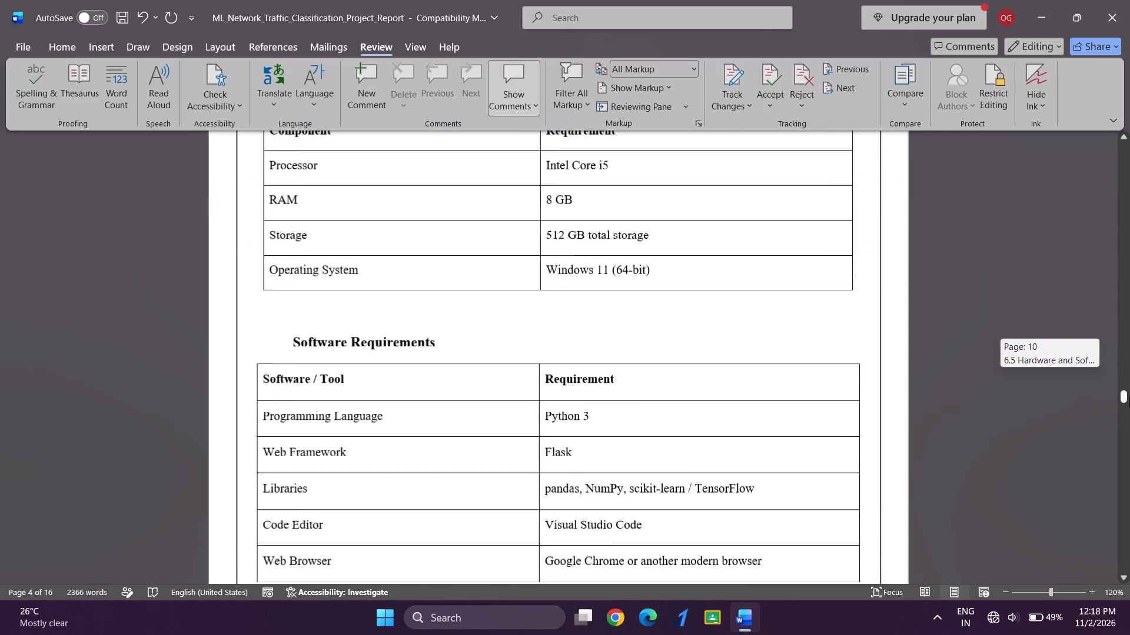
pyautogui.moveTo(1129, 397); pyautogui.dragTo(1129, 415)
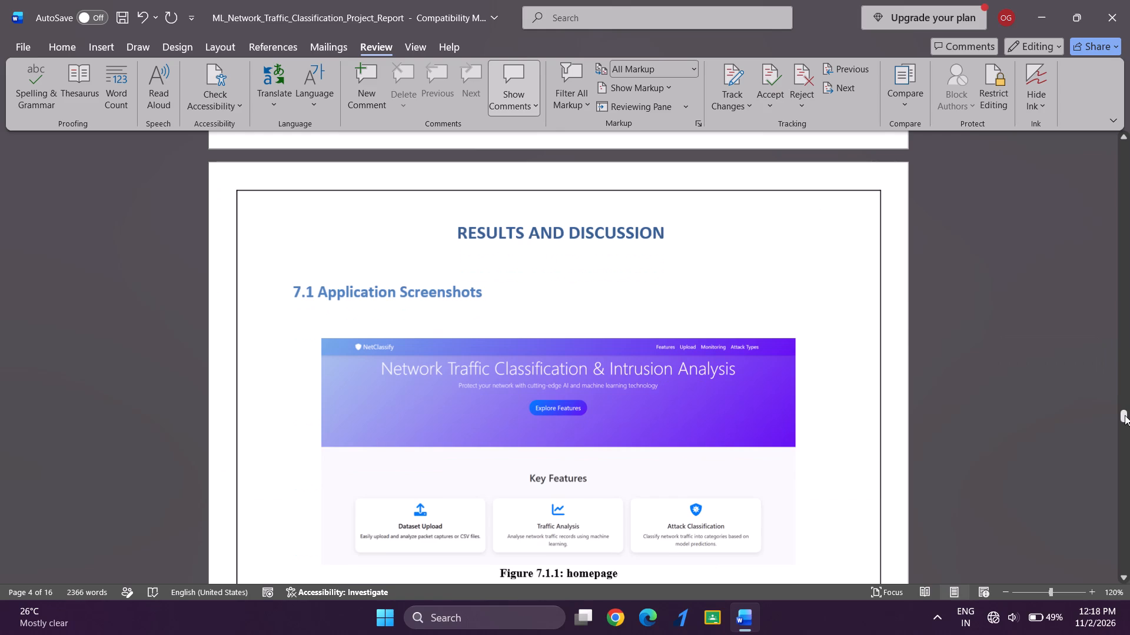
pyautogui.moveTo(1125, 415); pyautogui.dragTo(1128, 439)
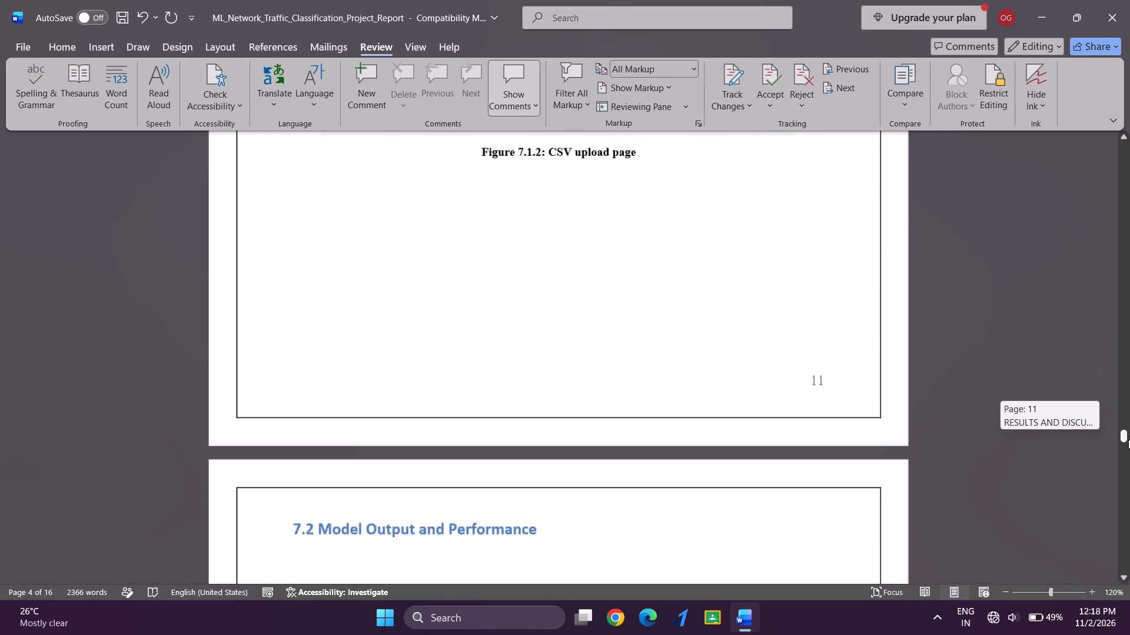
pyautogui.moveTo(1128, 439); pyautogui.dragTo(1129, 460)
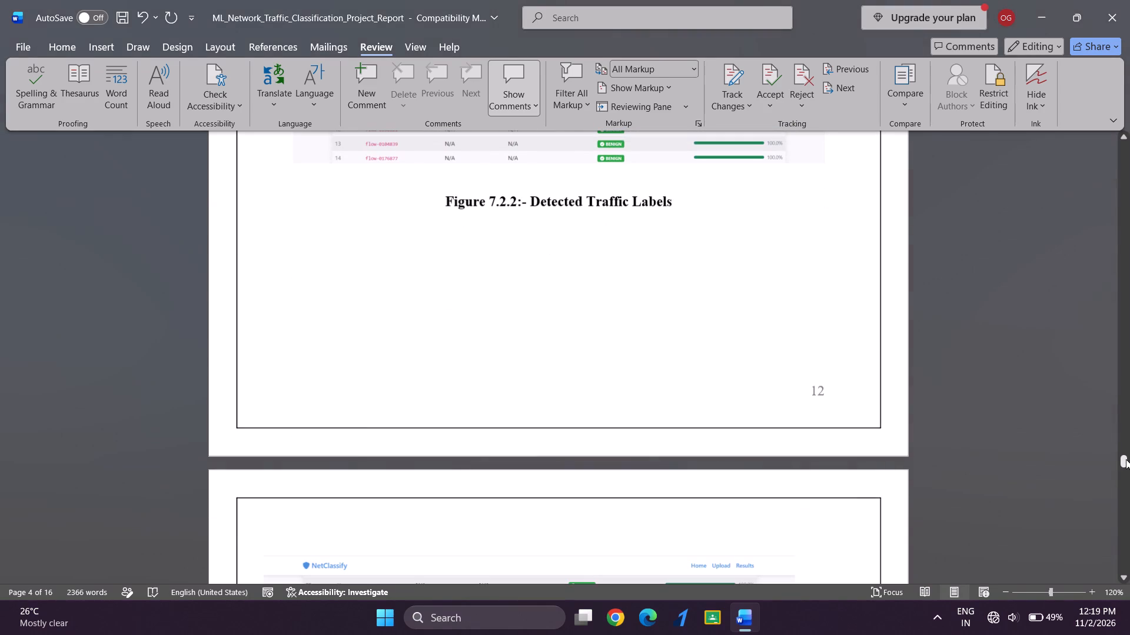
pyautogui.moveTo(1126, 459); pyautogui.dragTo(1128, 522)
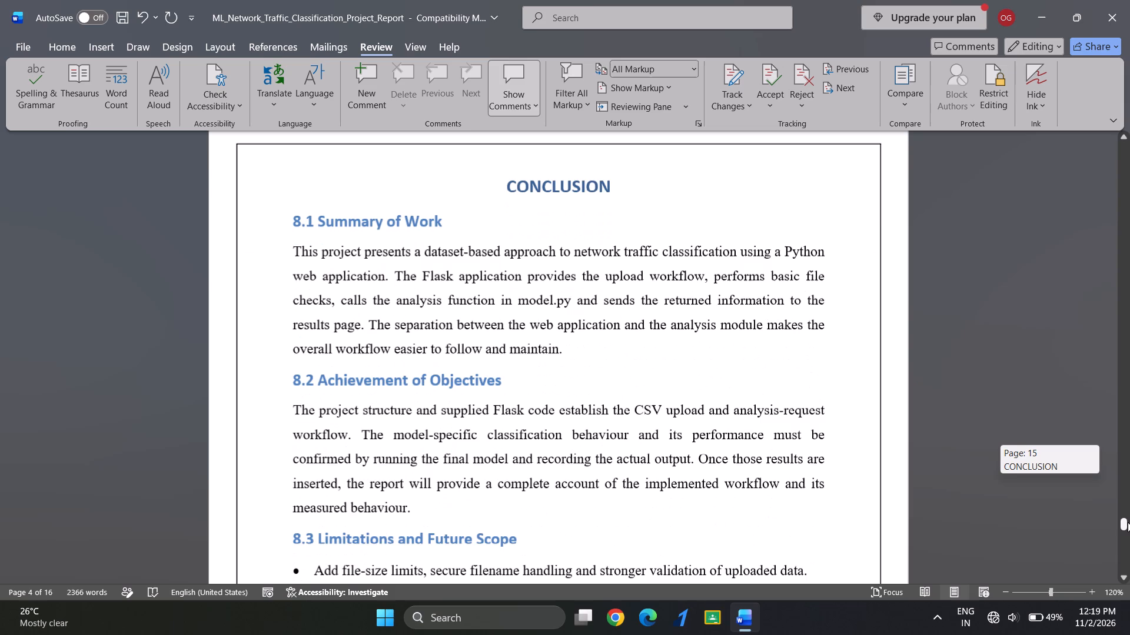
pyautogui.moveTo(1128, 522); pyautogui.dragTo(1129, 550)
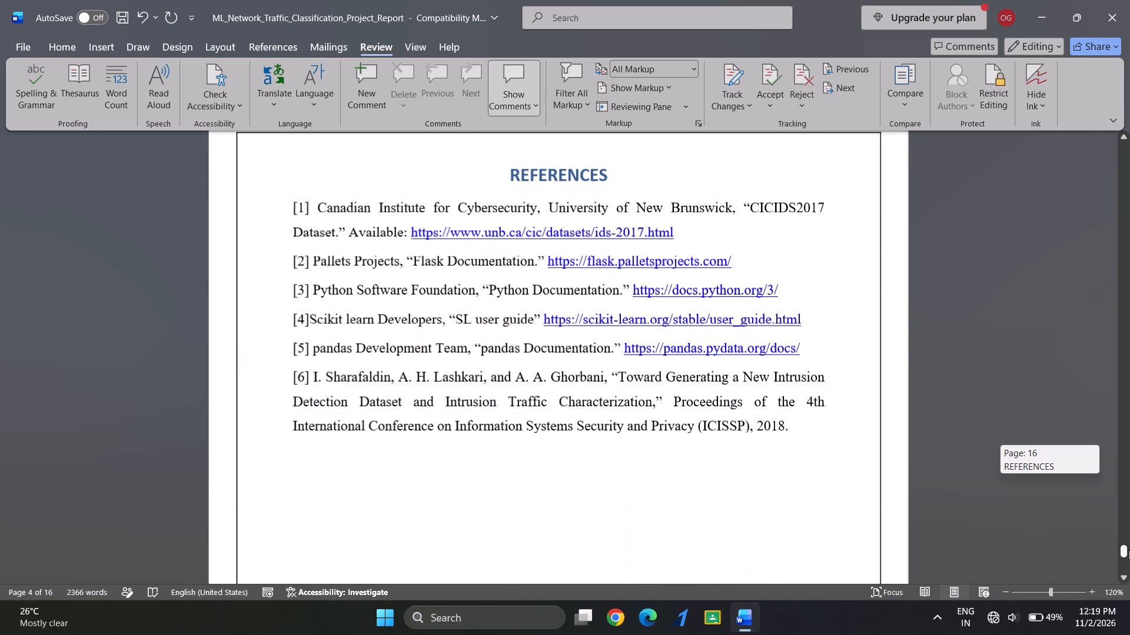
# Return to the System Architecture page and examine the architecture diagram above section 5.1.
pyautogui.moveTo(1129, 550); pyautogui.dragTo(1129, 338)
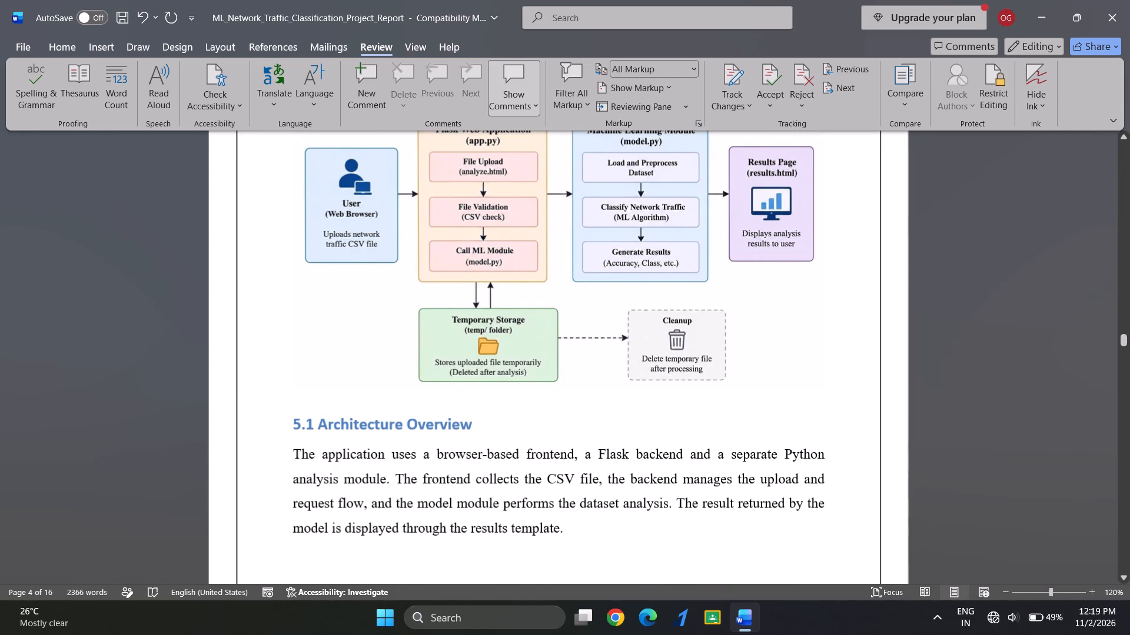
pyautogui.moveTo(1081, 351); pyautogui.dragTo(1055, 364)
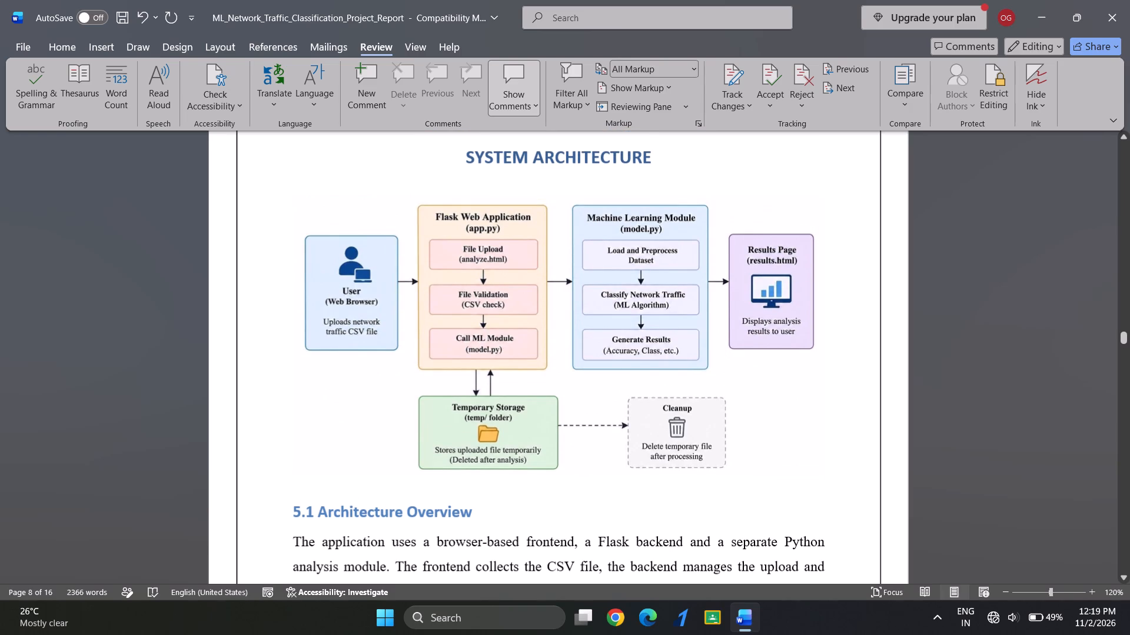
pyautogui.press('Escape')
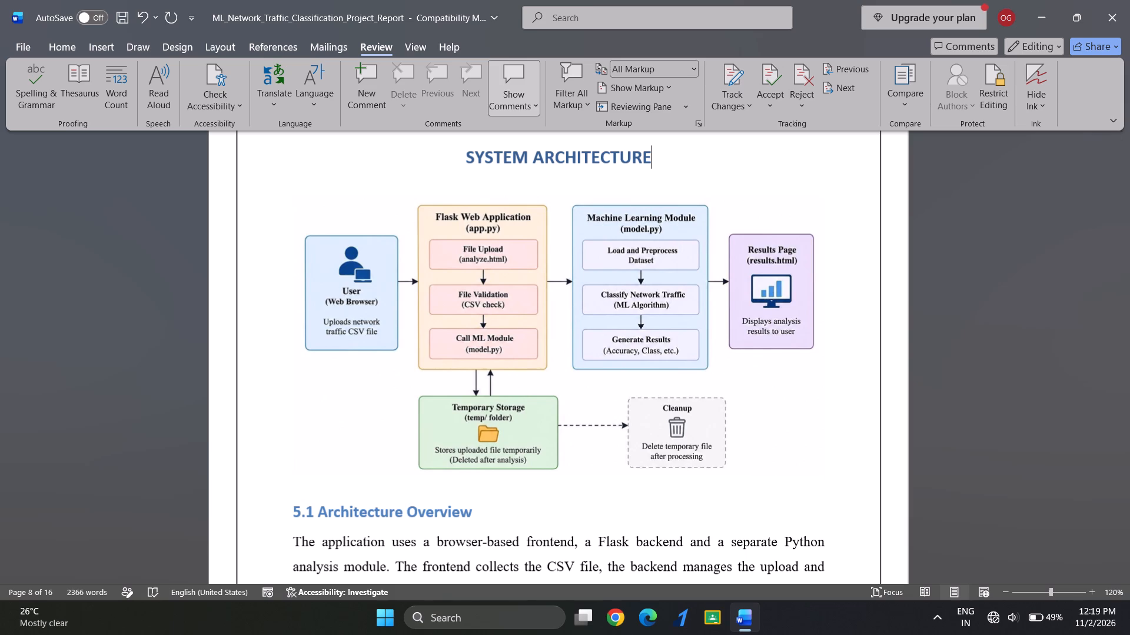
# Return from the System Architecture page to the report's cover page.
pyautogui.scroll(19, 1055, 364)
pyautogui.scroll(6, 1055, 364)
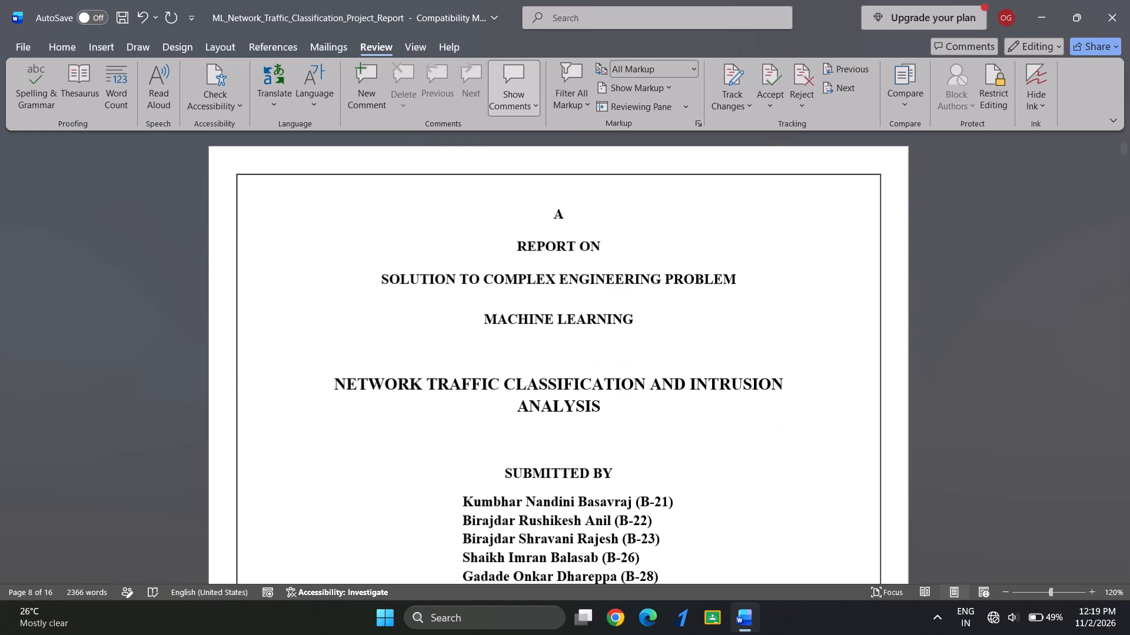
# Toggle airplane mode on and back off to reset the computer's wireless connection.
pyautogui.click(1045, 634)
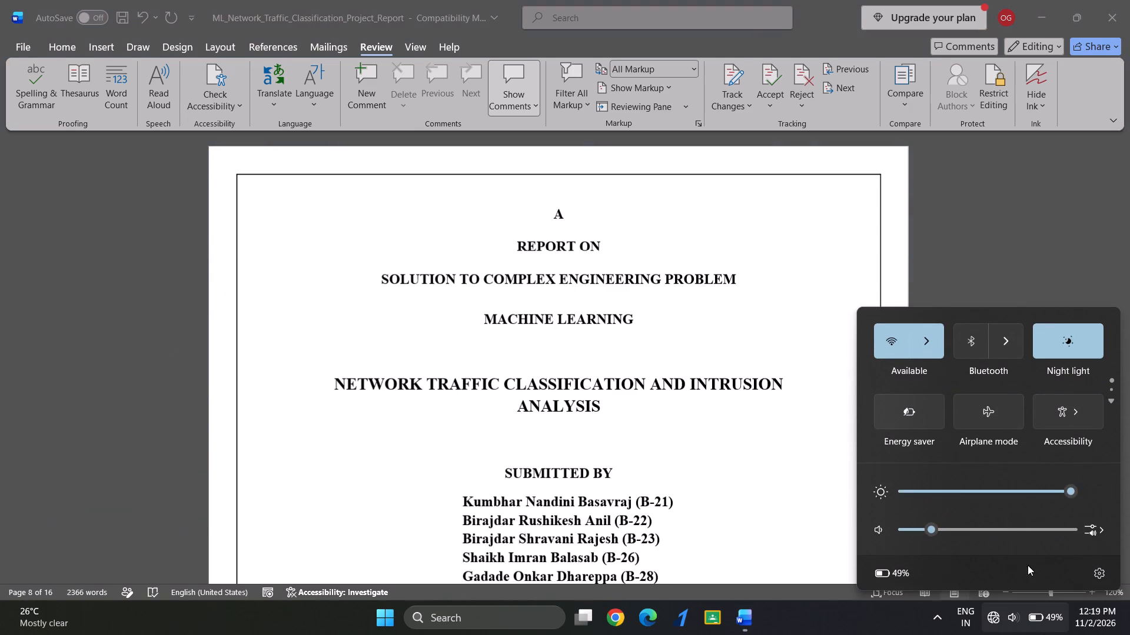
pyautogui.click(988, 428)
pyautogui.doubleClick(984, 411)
# Bring up the available Wi-Fi networks, reload them and choose a network to connect to.
pyautogui.click(932, 339)
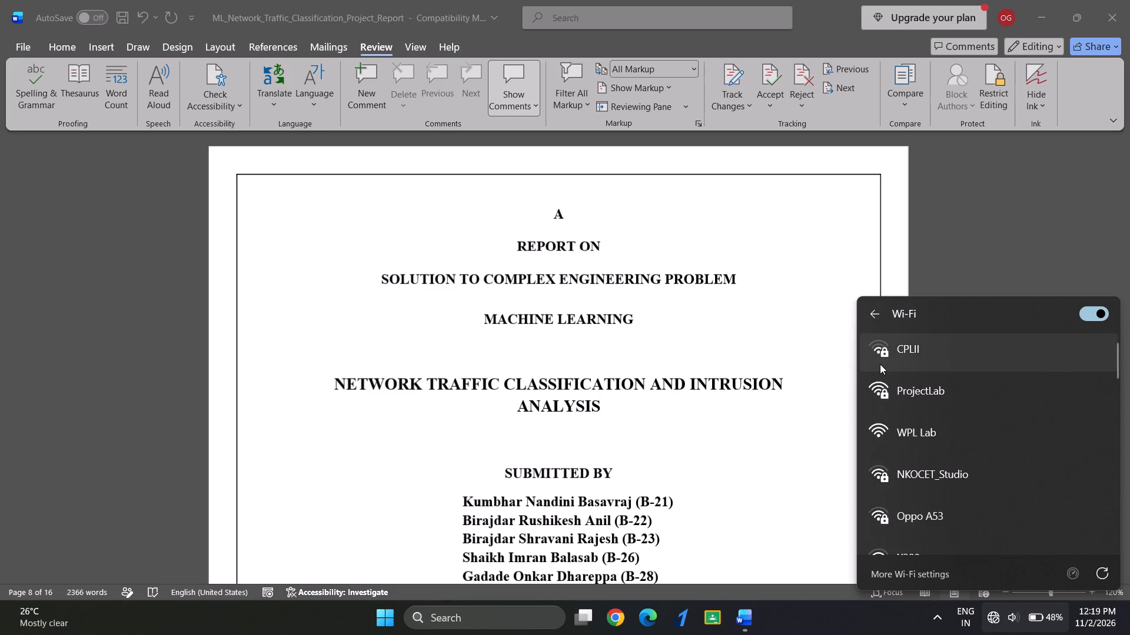
pyautogui.click(863, 311)
pyautogui.click(926, 337)
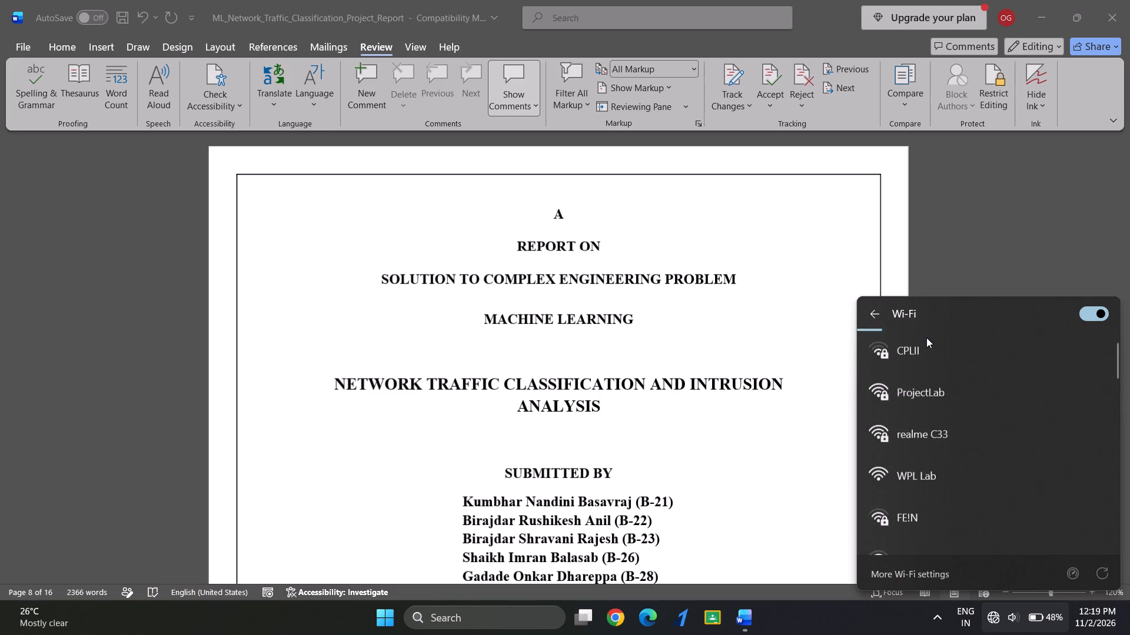
pyautogui.click(925, 379)
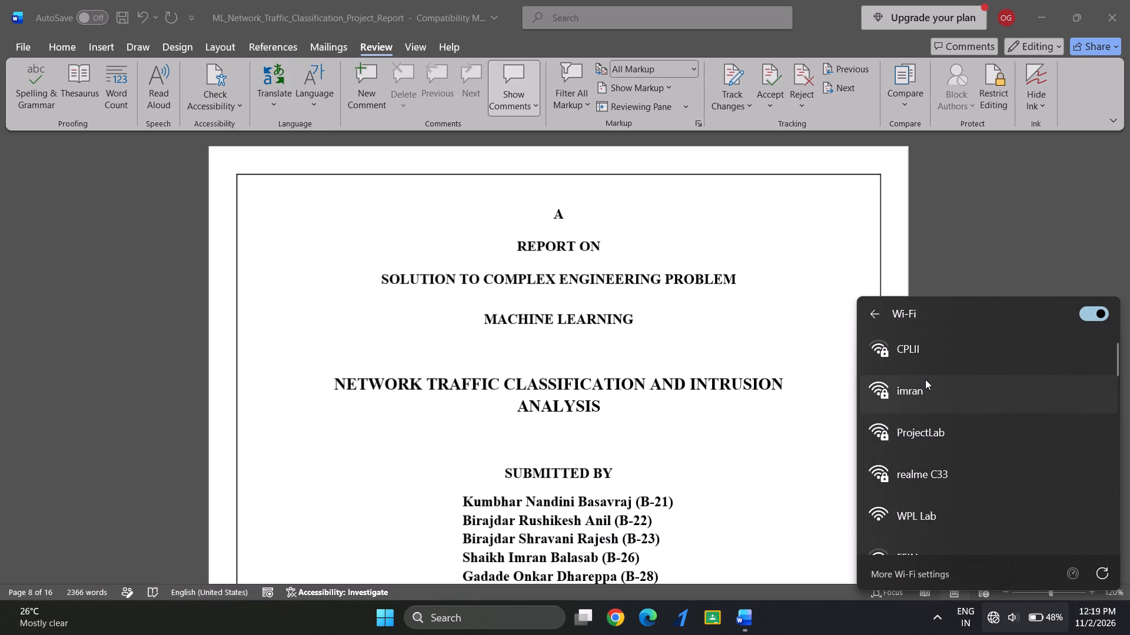
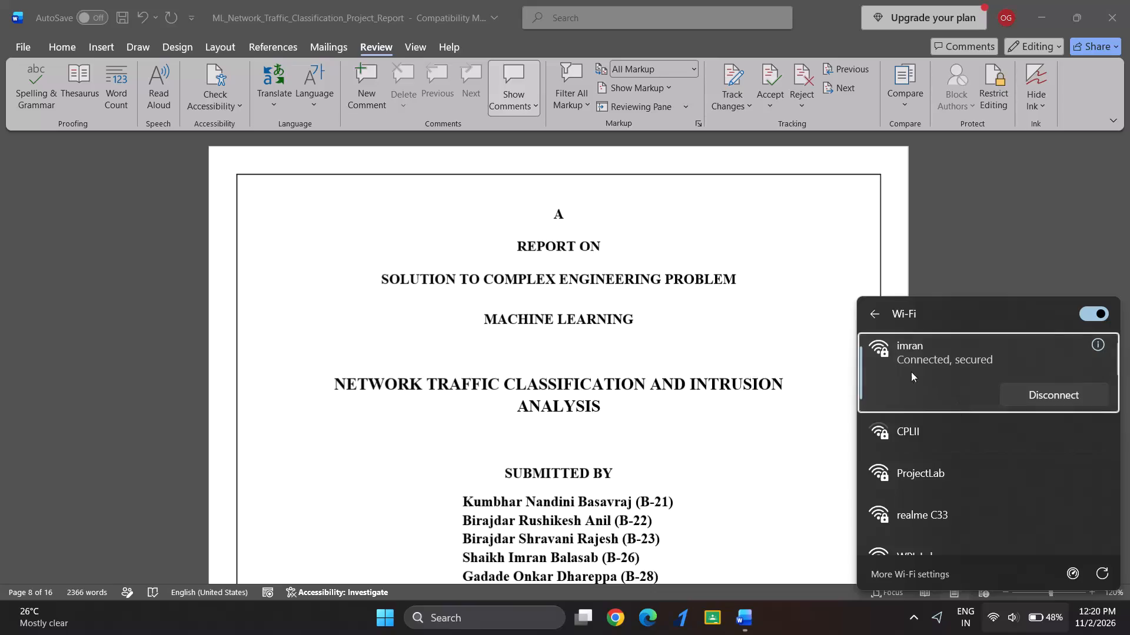
# Set the network profile type of the connected Wi-Fi network "imran" to Private network and close its settings.
pyautogui.rightClick(914, 343)
pyautogui.click(931, 385)
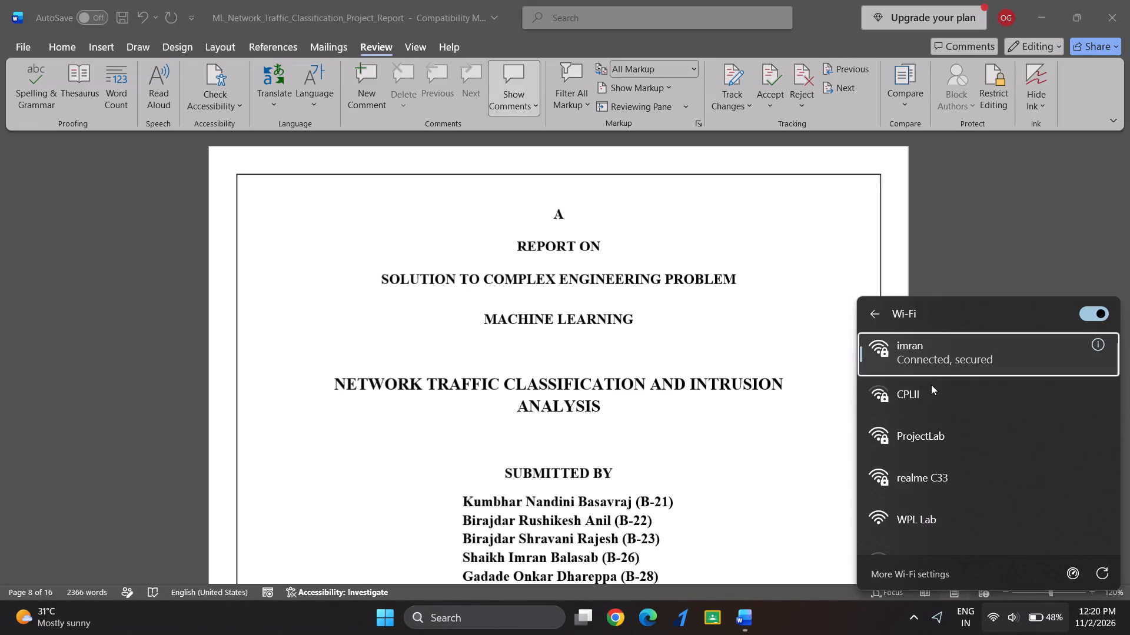
pyautogui.hscroll(-2, 931, 385)
pyautogui.scroll(1, 654, 257)
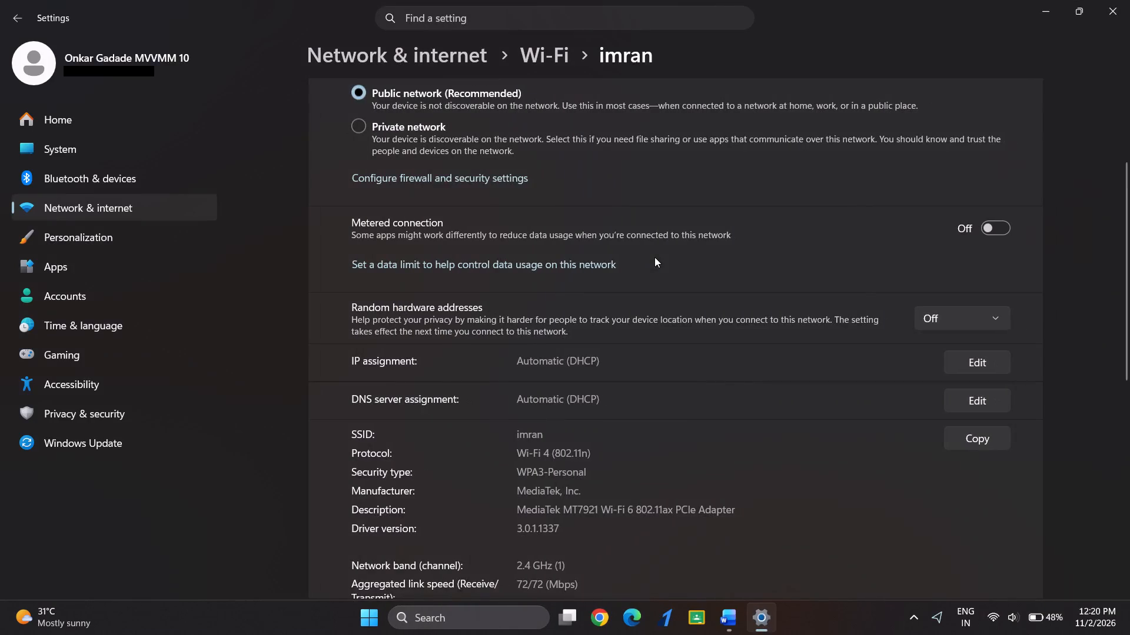
pyautogui.click(487, 151)
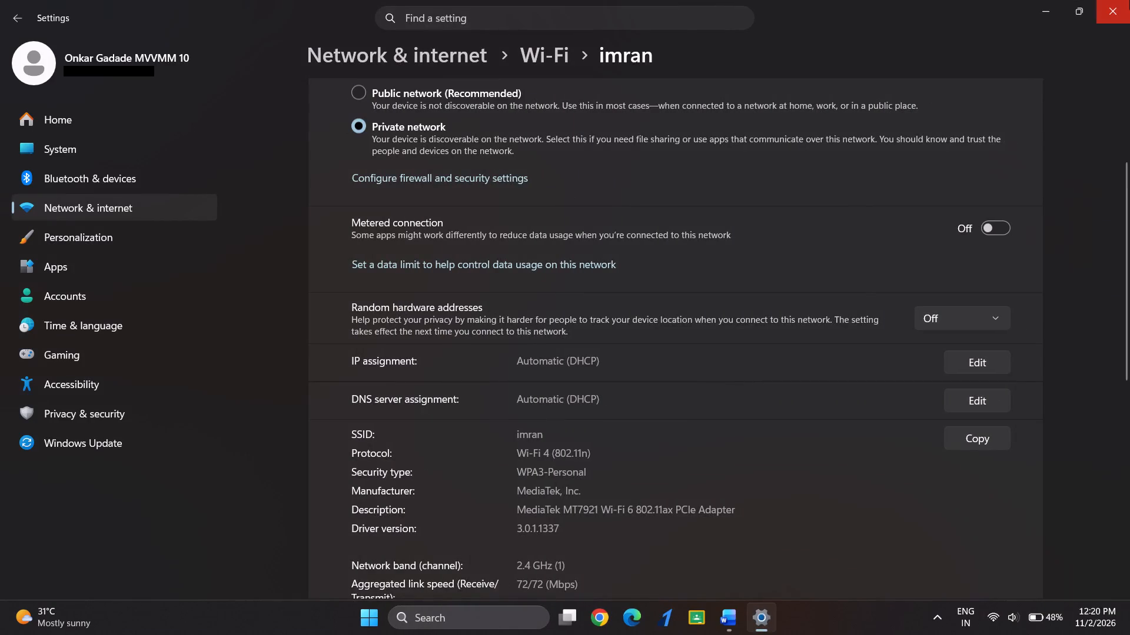
pyautogui.click(1129, 0)
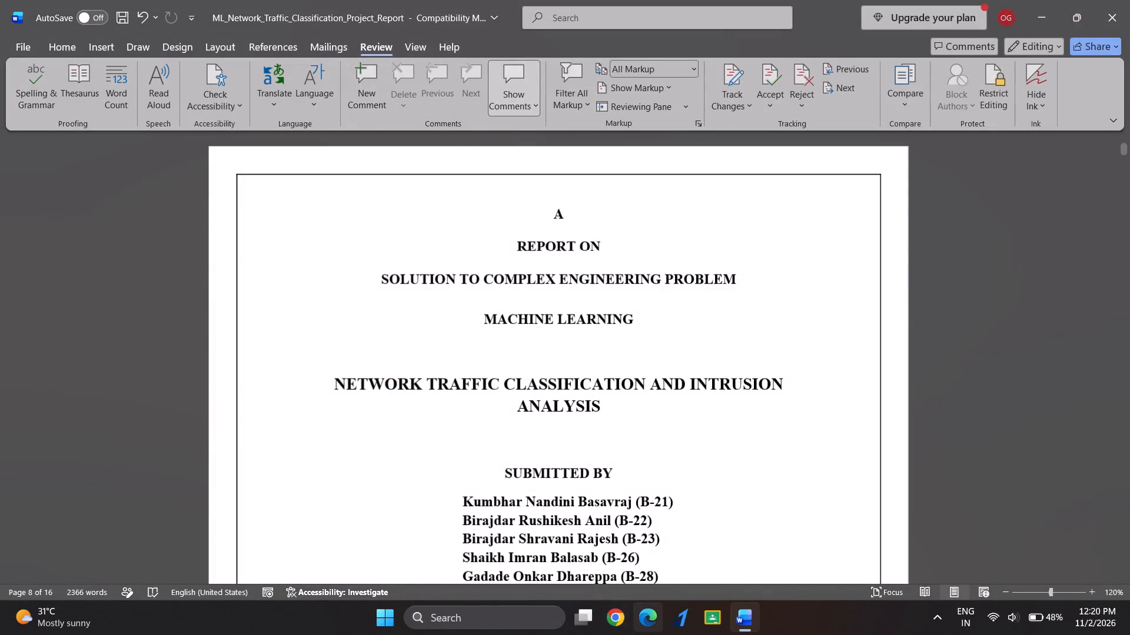
# Switch to Google Chrome and bring up its profile chooser.
pyautogui.click(624, 626)
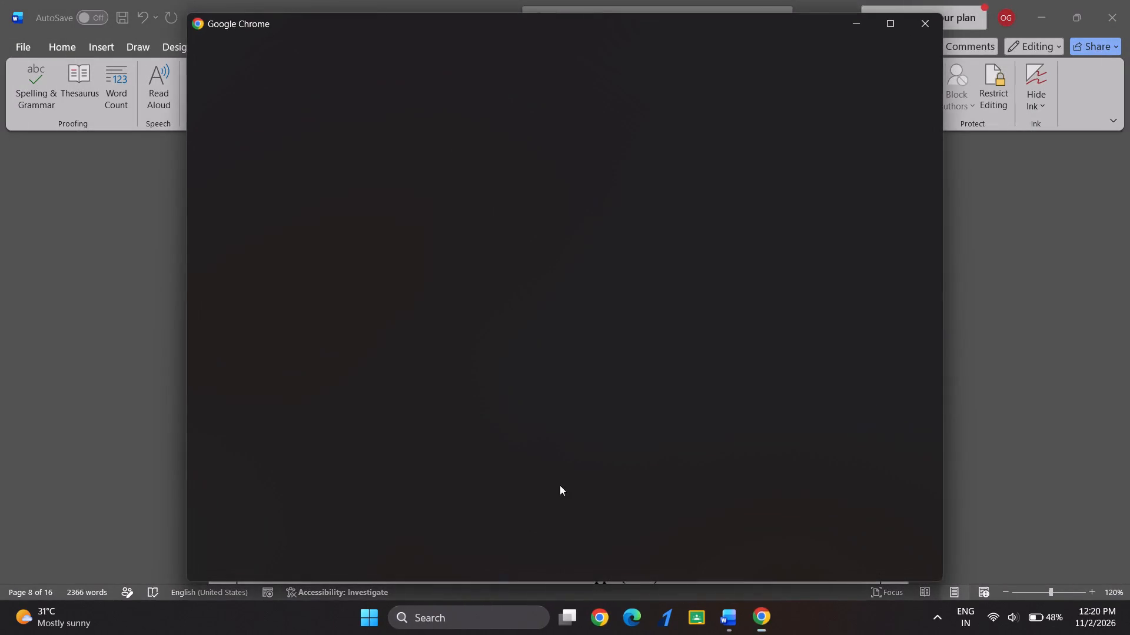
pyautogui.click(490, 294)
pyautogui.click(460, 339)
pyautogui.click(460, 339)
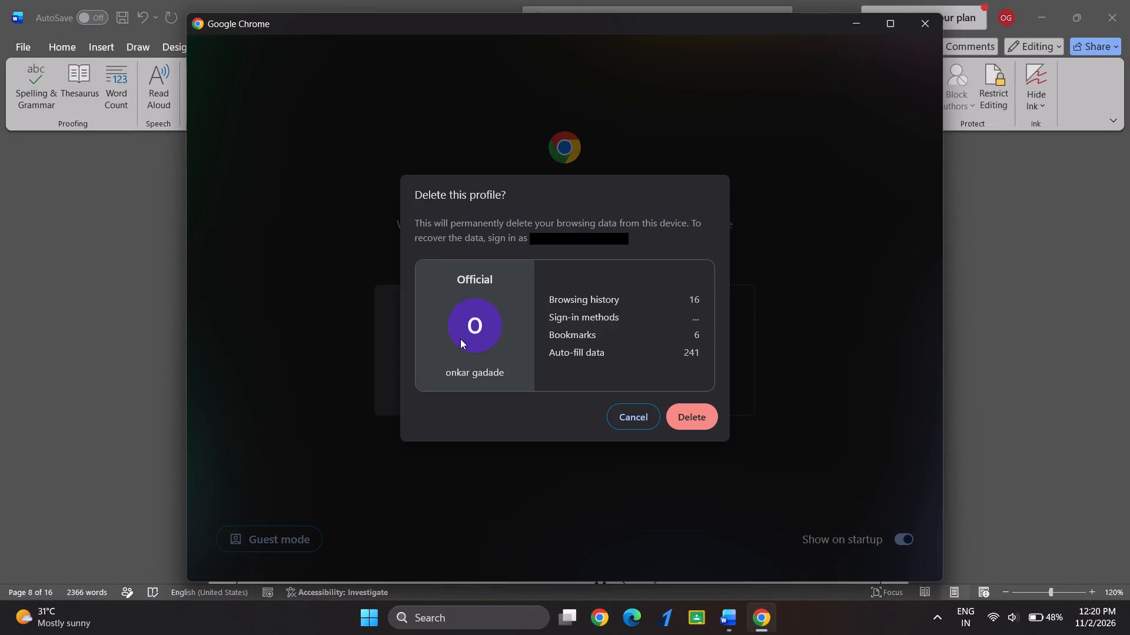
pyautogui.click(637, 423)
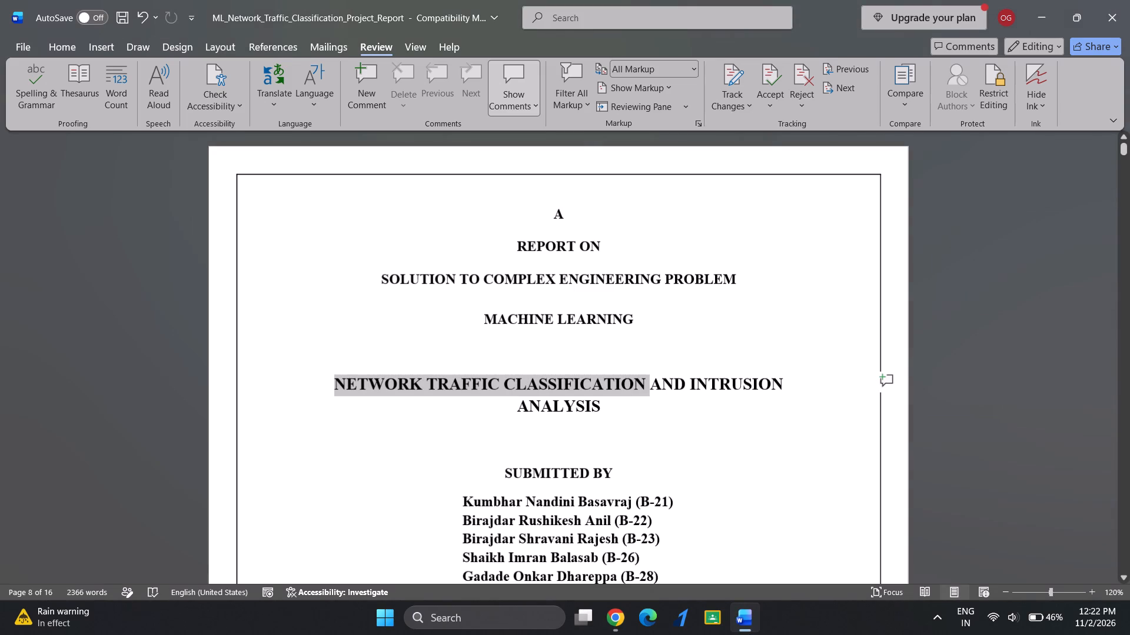
pyautogui.moveTo(587, 391); pyautogui.dragTo(570, 407)
pyautogui.hotkey('ctrl', 'v')
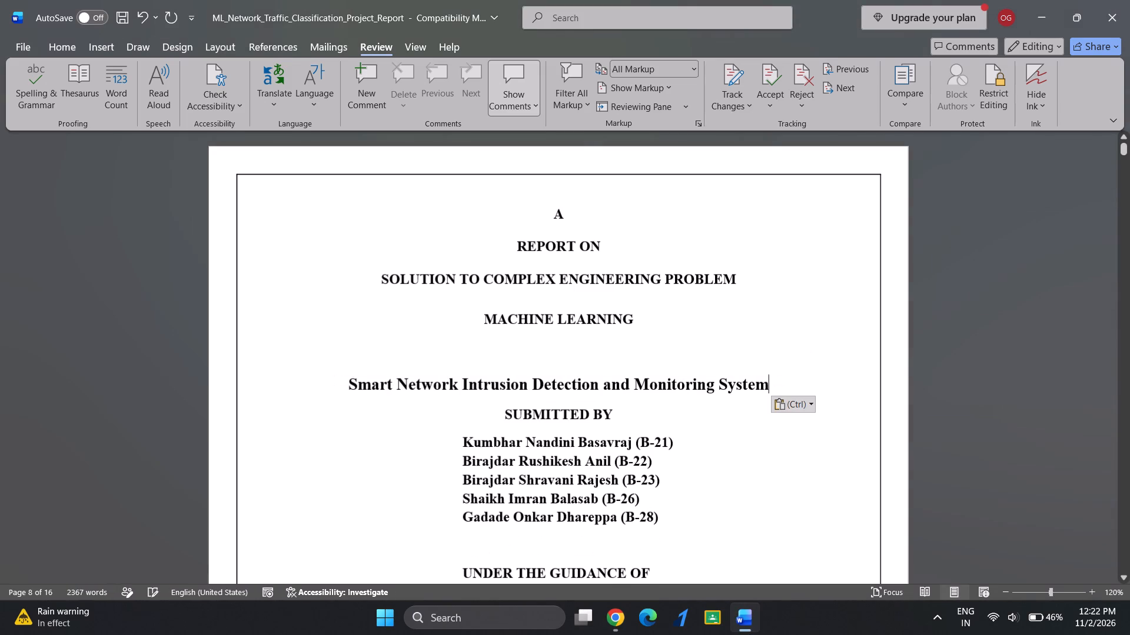
pyautogui.press('Return')
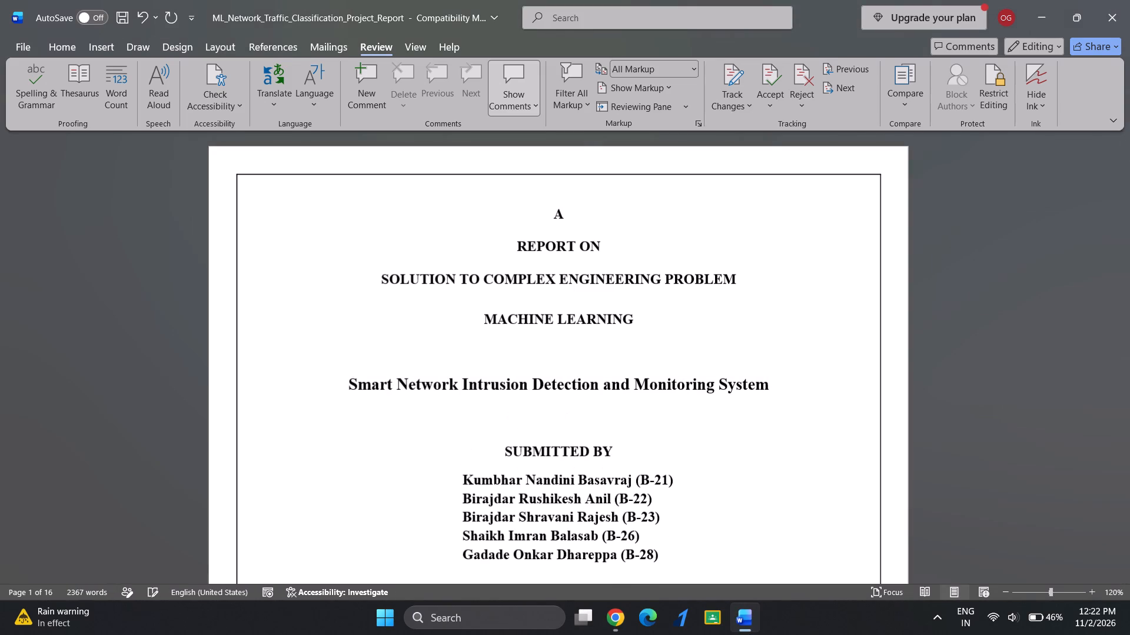
# Change the case of the "Smart Network Intrusion Detection and Monitoring System" cover title to uppercase.
pyautogui.moveTo(343, 388); pyautogui.dragTo(597, 387)
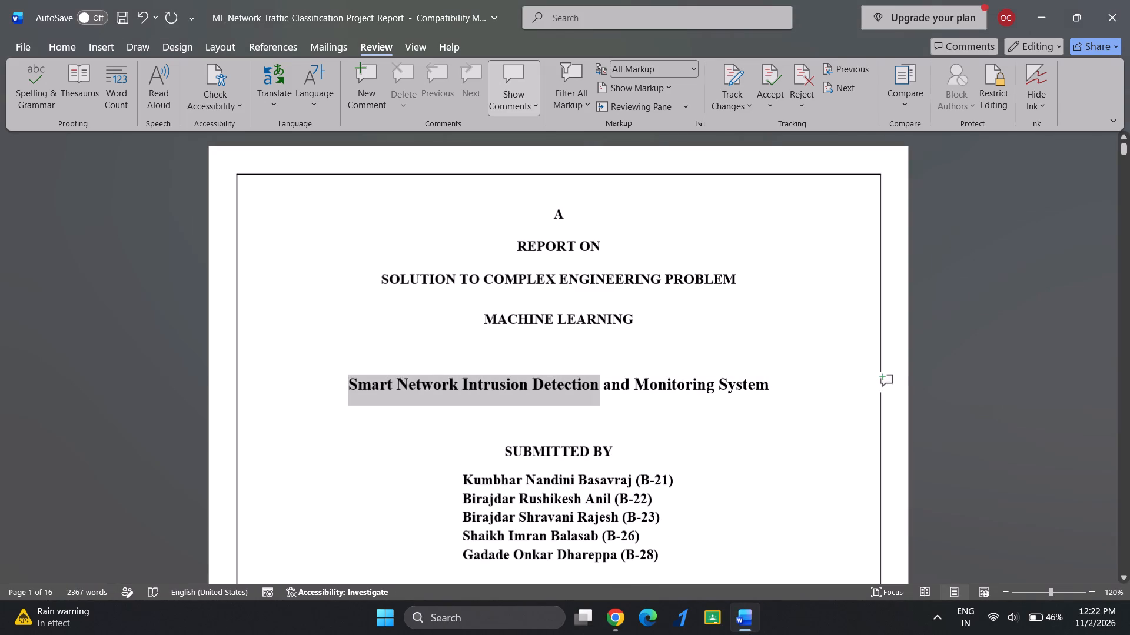
pyautogui.moveTo(597, 387); pyautogui.dragTo(764, 387)
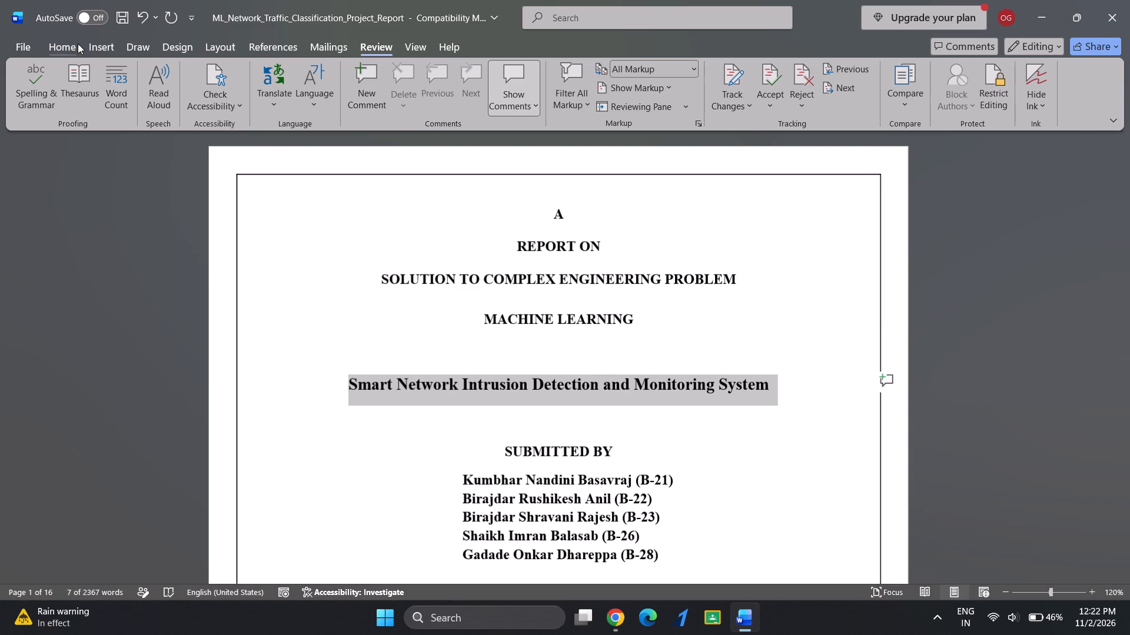
pyautogui.click(78, 44)
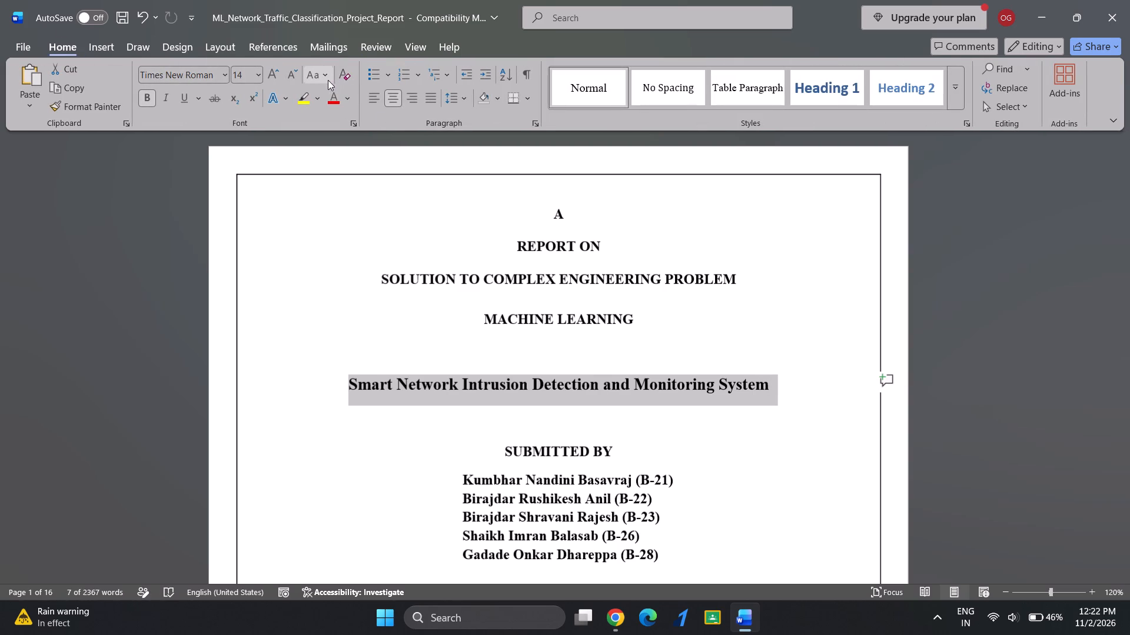
pyautogui.click(314, 78)
pyautogui.click(331, 132)
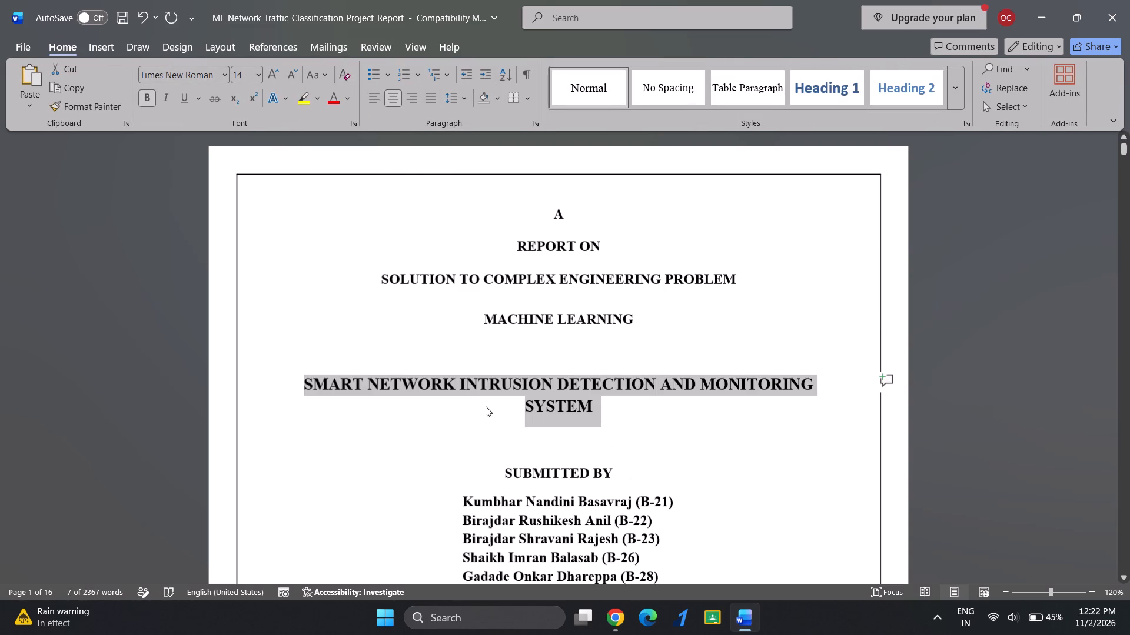
pyautogui.click(533, 424)
# Copy the uppercase title "SMART NETWORK INTRUSION DETECTION AND MONITORING SYSTEM" from the cover page.
pyautogui.scroll(-2, 555, 439)
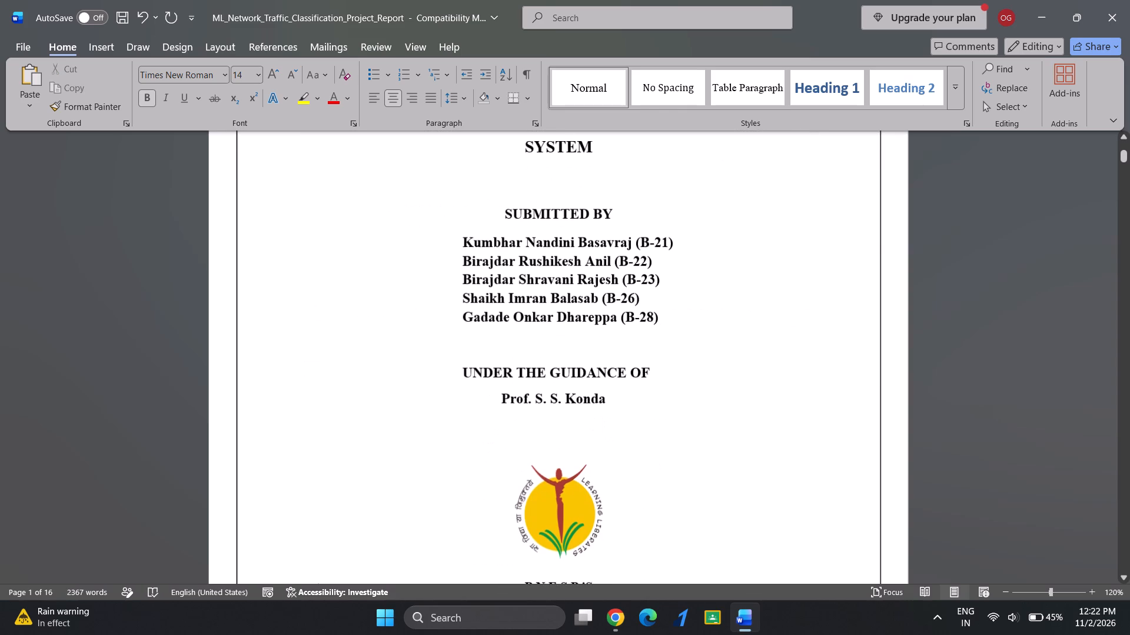
pyautogui.scroll(-3, 555, 439)
pyautogui.scroll(2, 555, 439)
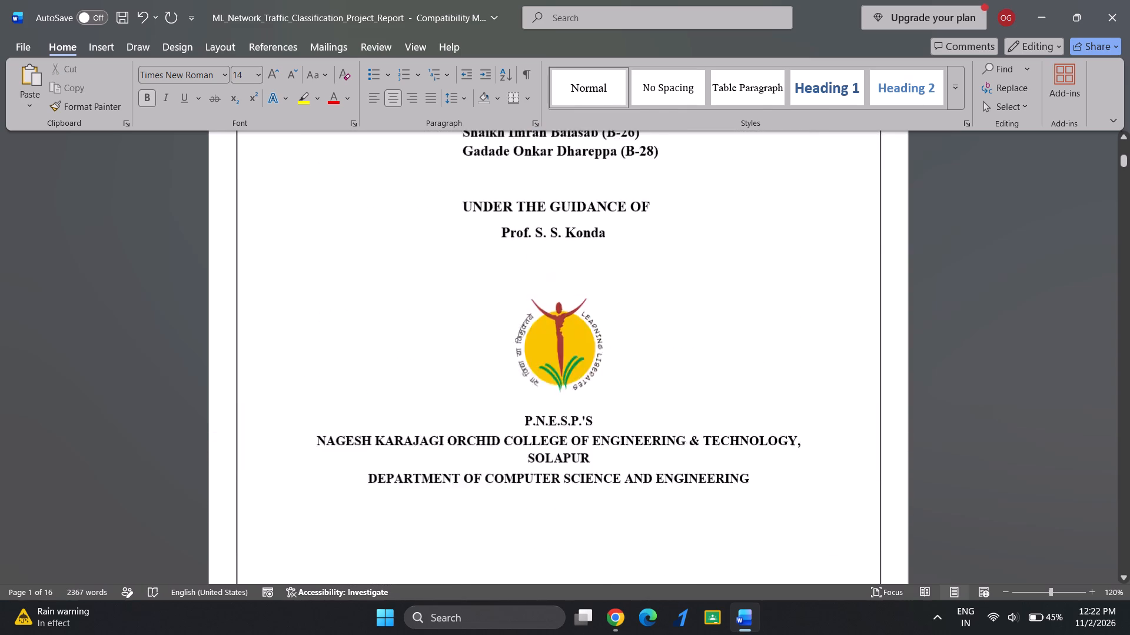
pyautogui.scroll(2, 555, 439)
pyautogui.click(309, 323)
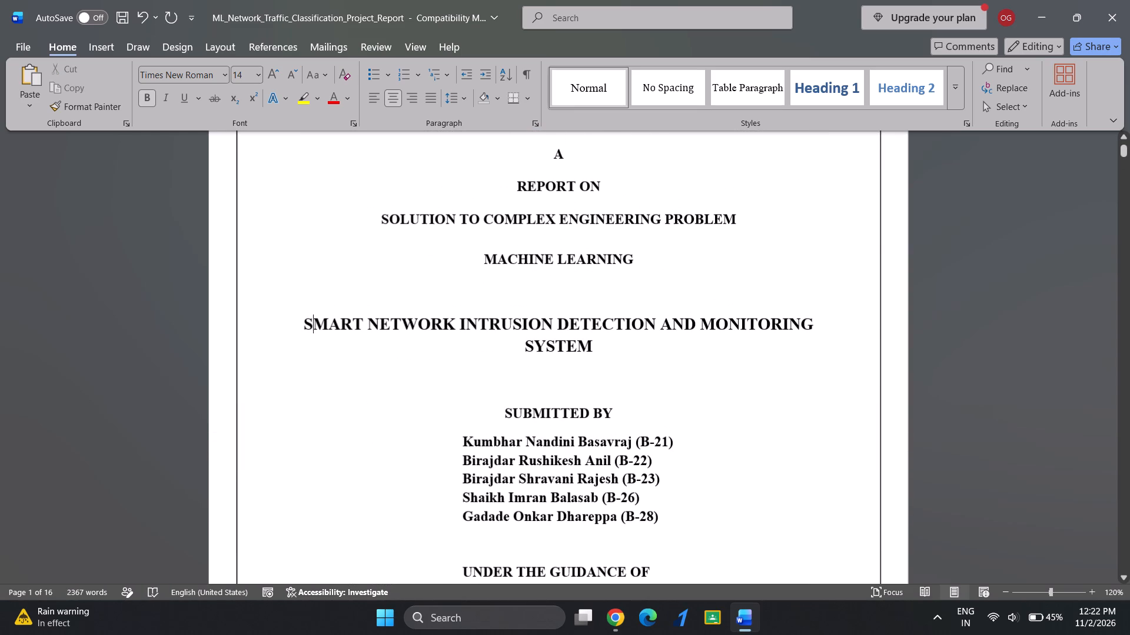
pyautogui.moveTo(298, 325); pyautogui.dragTo(581, 342)
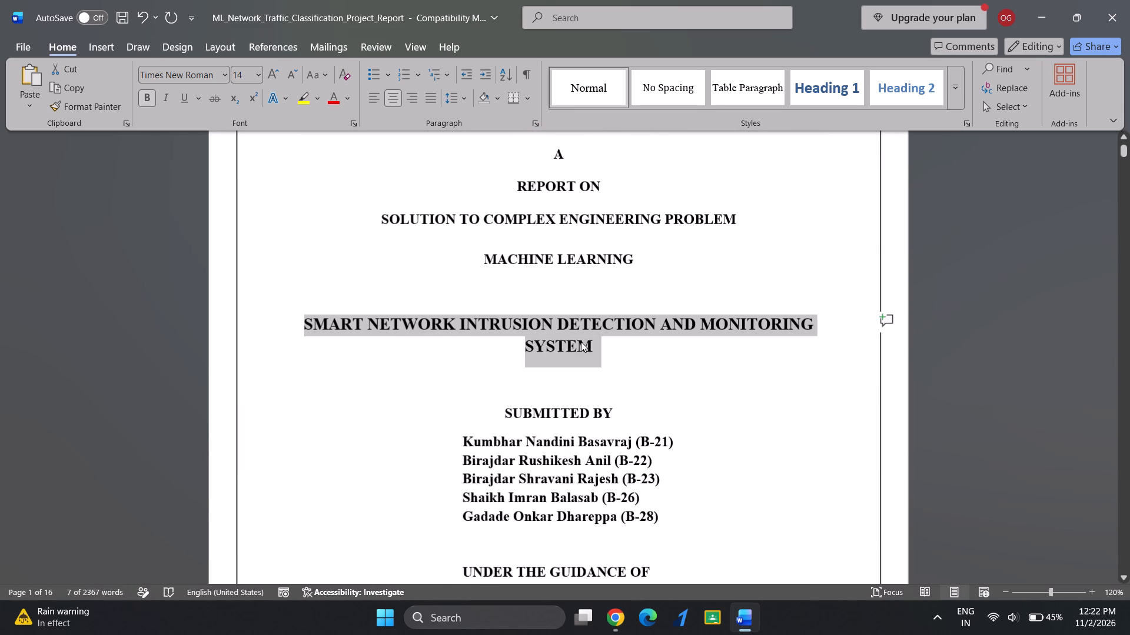
pyautogui.hotkey('ctrl', 'c')
pyautogui.hotkey('ctrl', 'c')
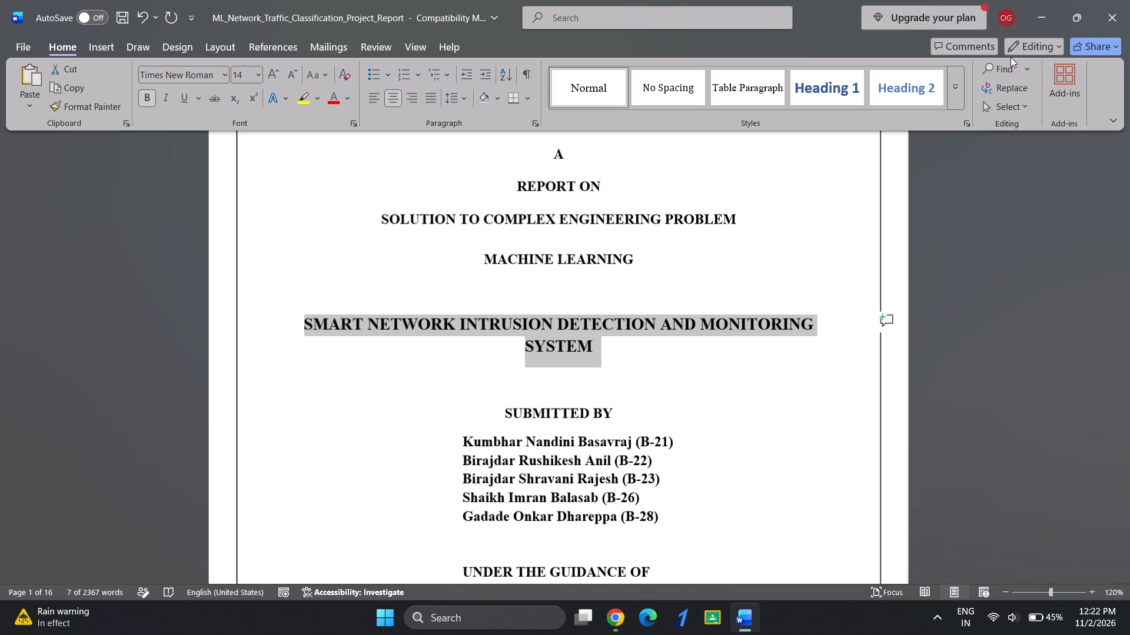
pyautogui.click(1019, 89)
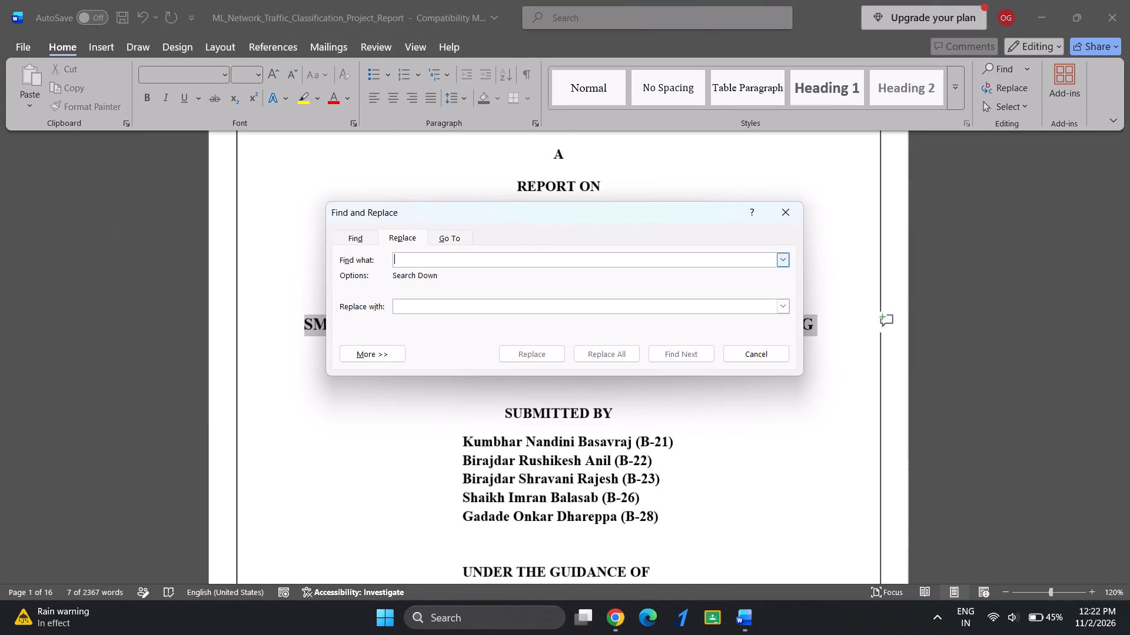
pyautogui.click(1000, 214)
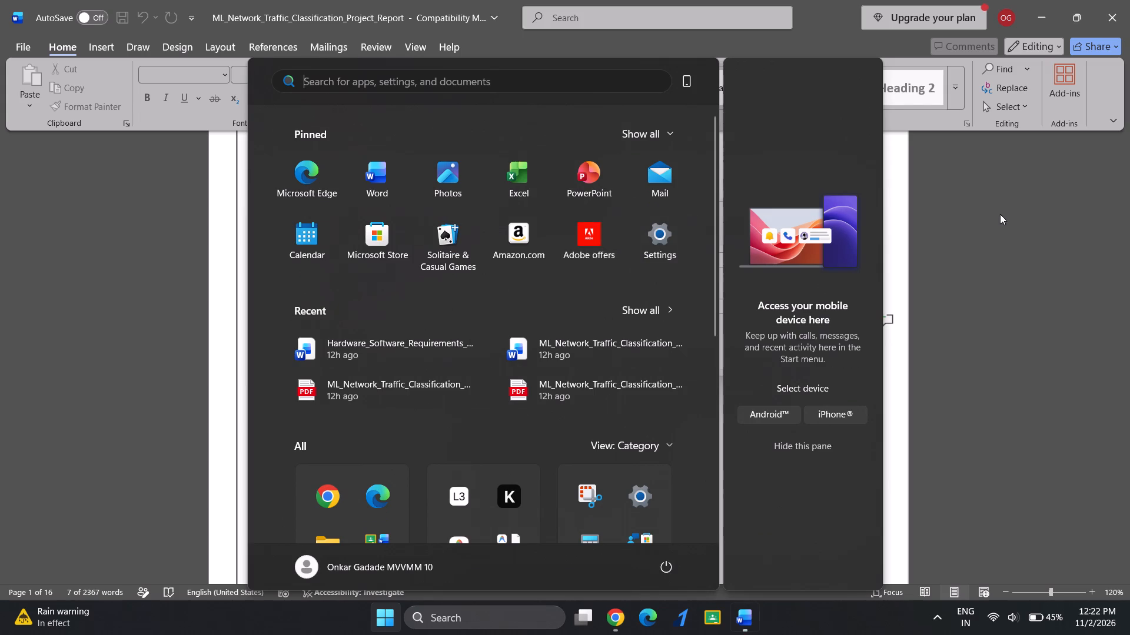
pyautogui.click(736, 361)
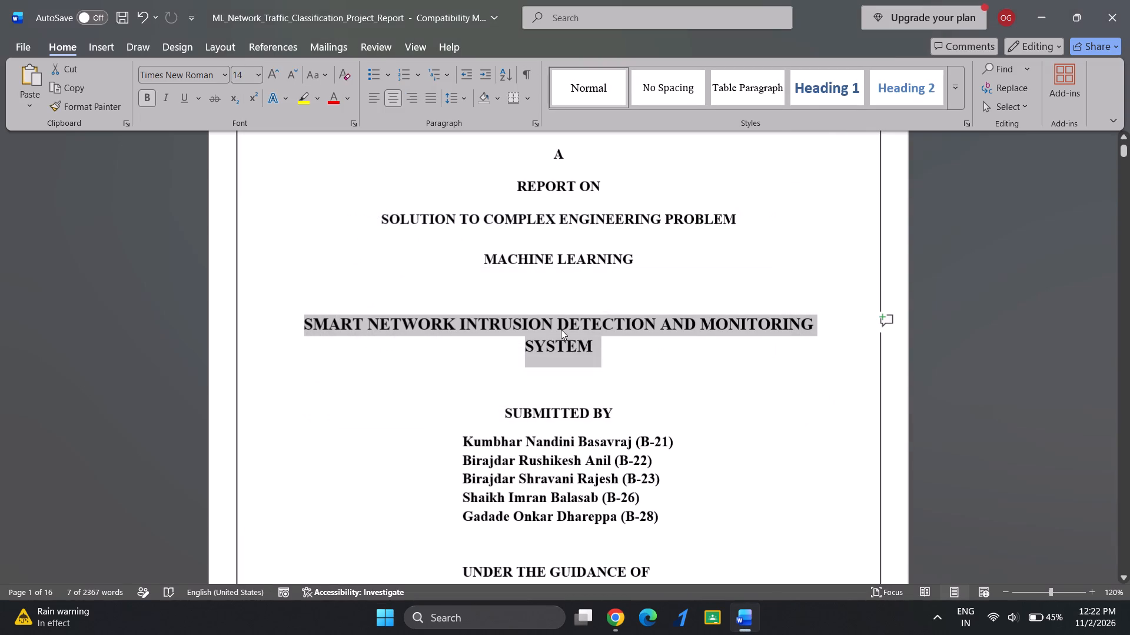
# Undo the case change, line break and title replacement on the cover page.
pyautogui.hotkey('ctrl', 'z')
pyautogui.hotkey('ctrl', 'z')
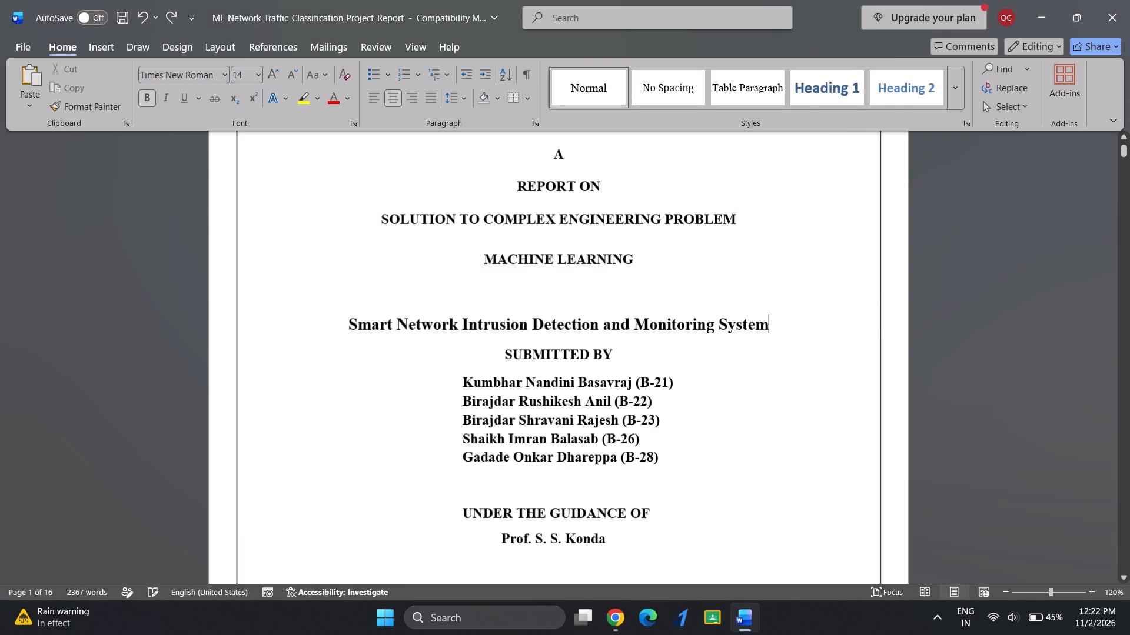
pyautogui.hotkey('ctrl', 'z')
# Replace every "NETWORK TRAFFIC CLASSIFICATION AND INTRUSION ANALYSIS" in the whole document with "SMART NETWORK INTRUSION DETECTION AND MONITORING SYSTEM".
pyautogui.hotkey('ctrl', 'c')
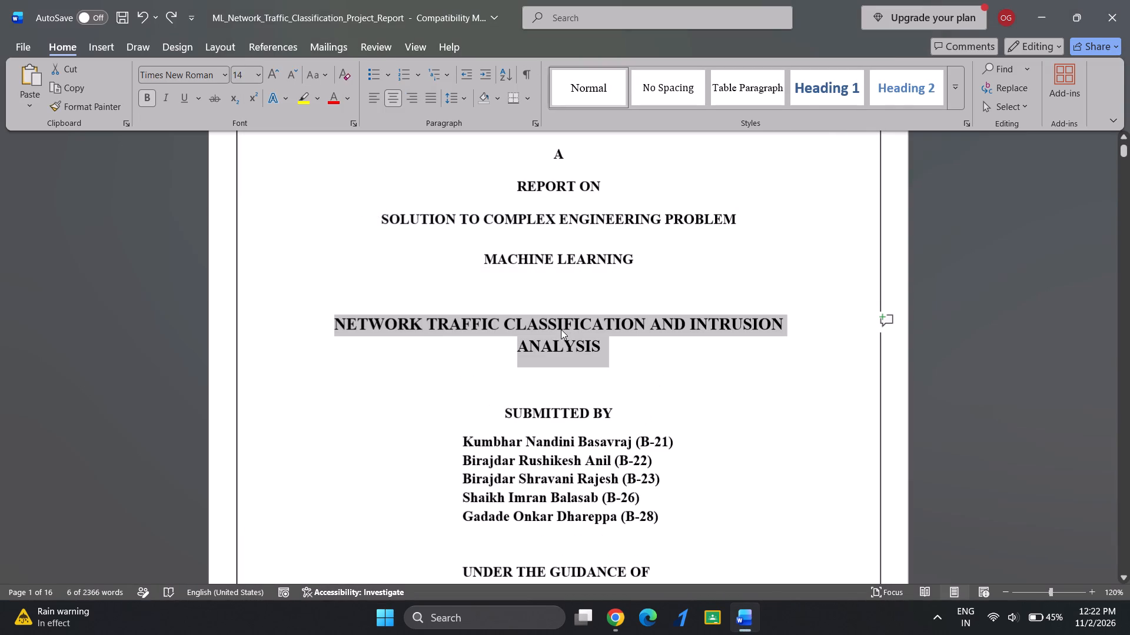
pyautogui.click(1007, 93)
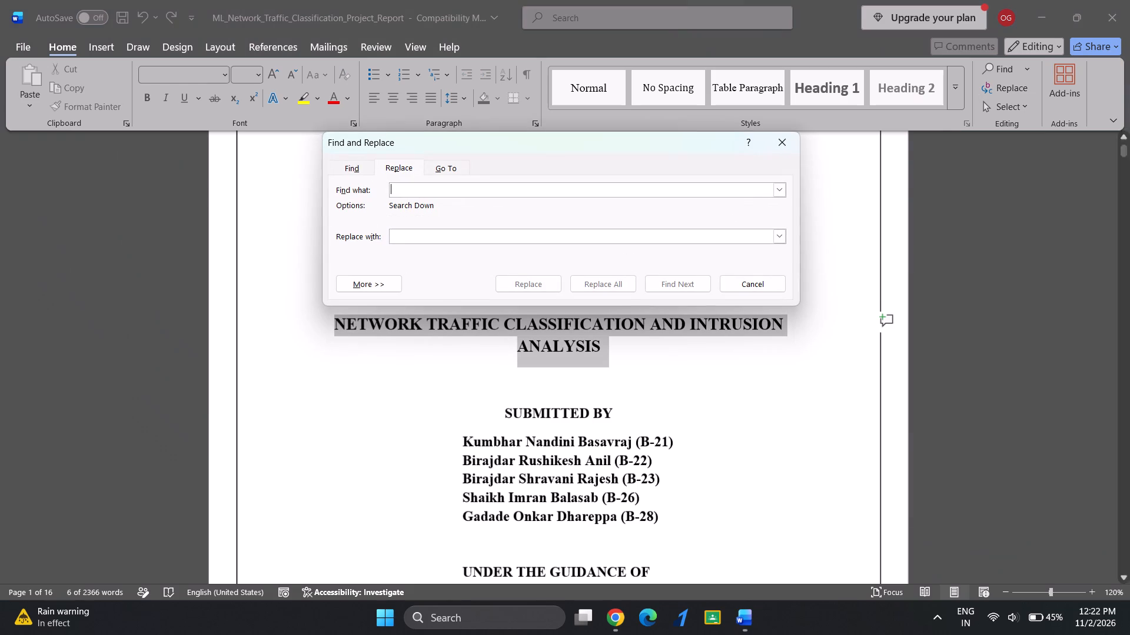
pyautogui.press('super+v')
pyautogui.click(663, 210)
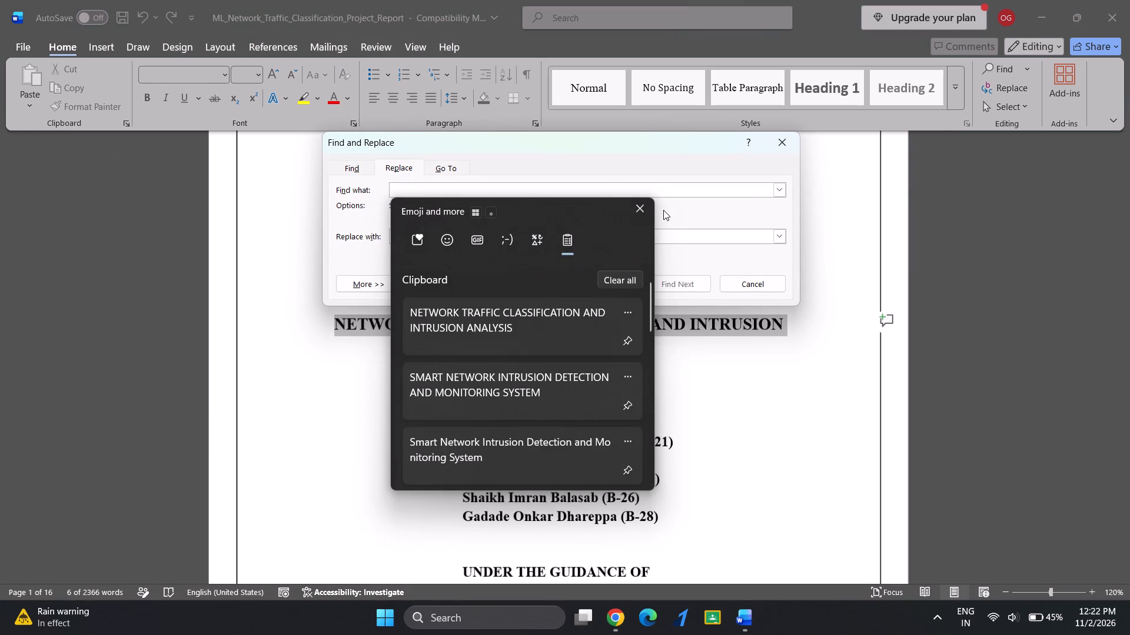
pyautogui.press('Down')
pyautogui.press('Up')
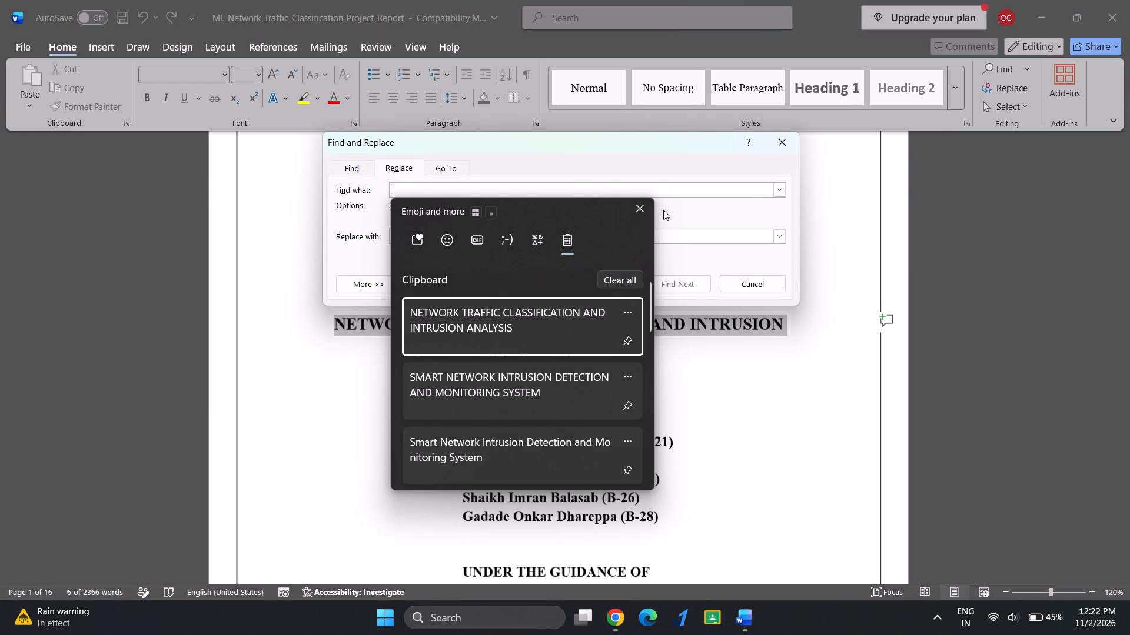
pyautogui.press('Return')
pyautogui.hotkey('ctrl', 'v')
pyautogui.click(659, 238)
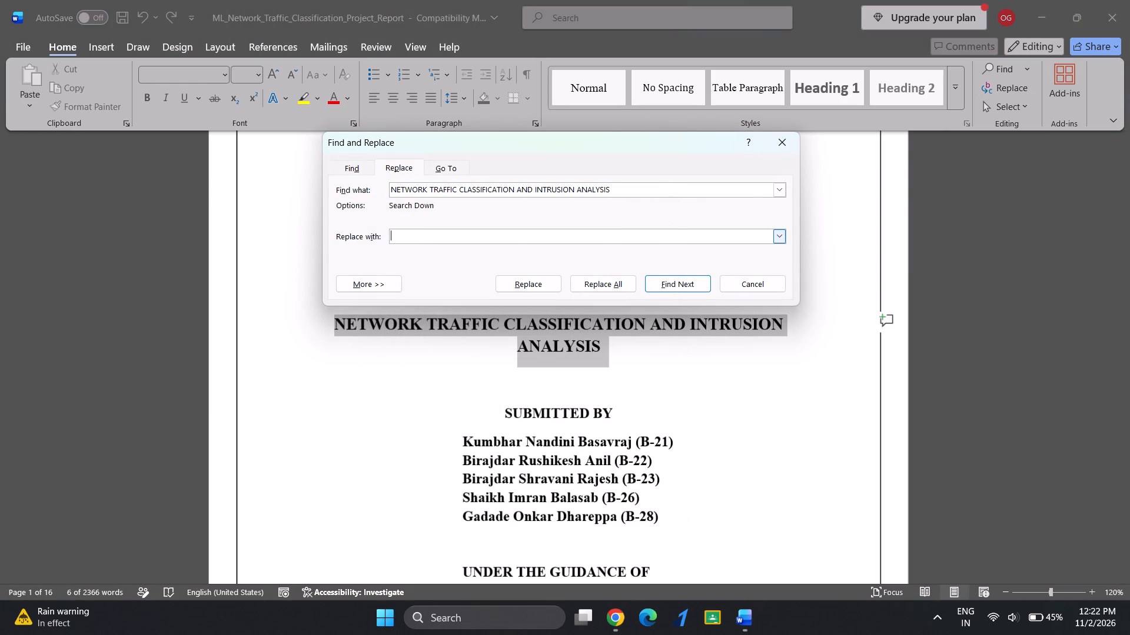
pyautogui.press('super+v')
pyautogui.press('Down')
pyautogui.press('Return')
pyautogui.hotkey('ctrl', 'v')
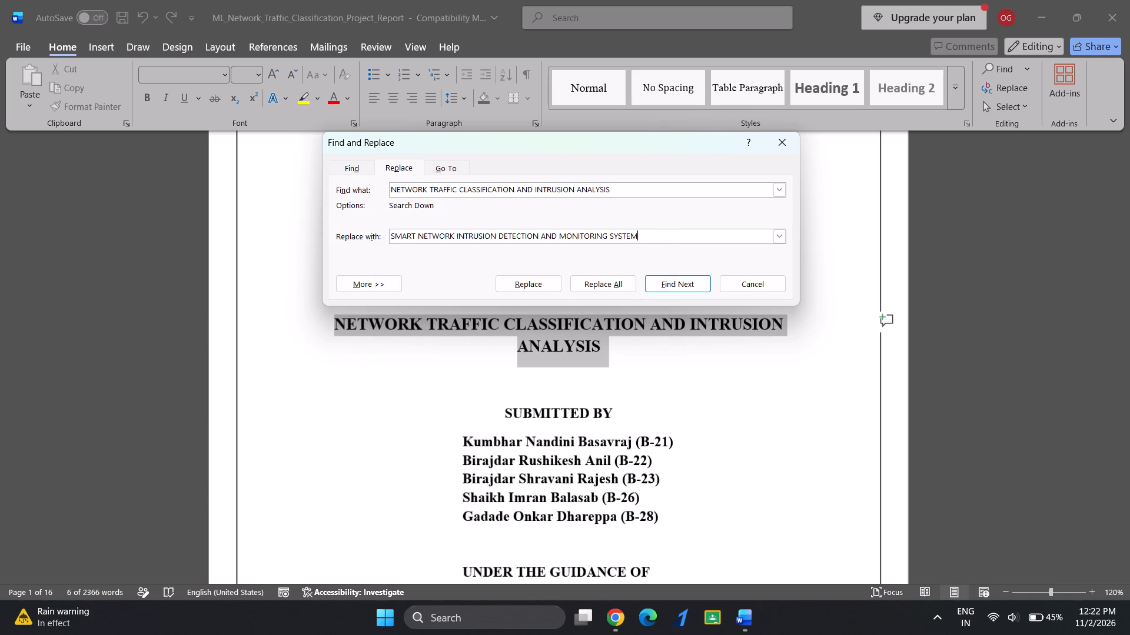
pyautogui.click(616, 282)
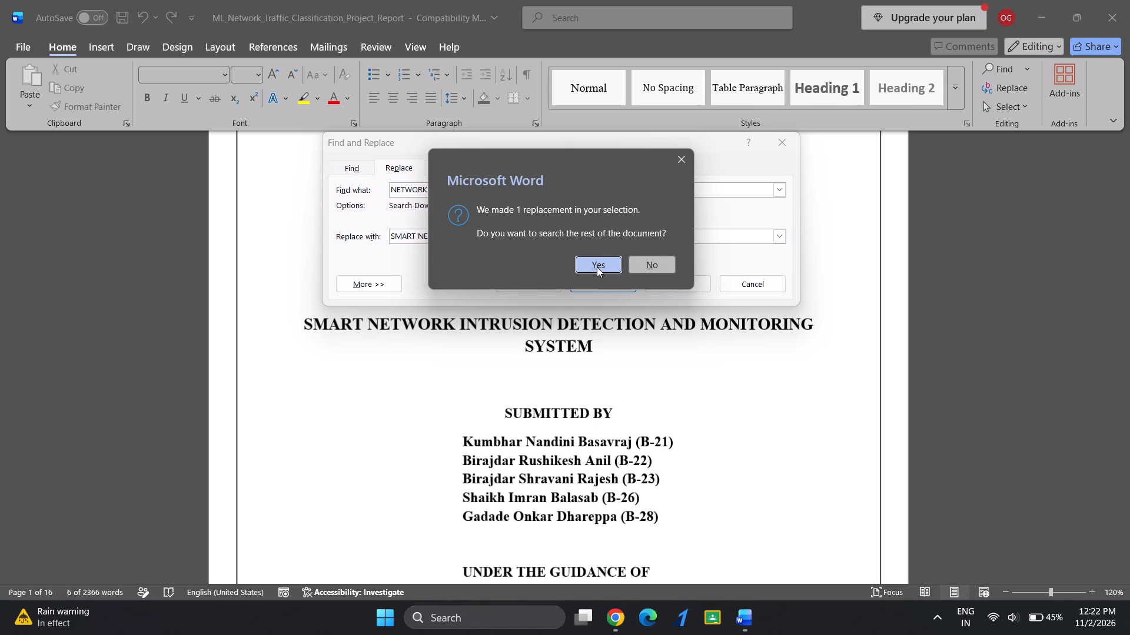
pyautogui.click(597, 267)
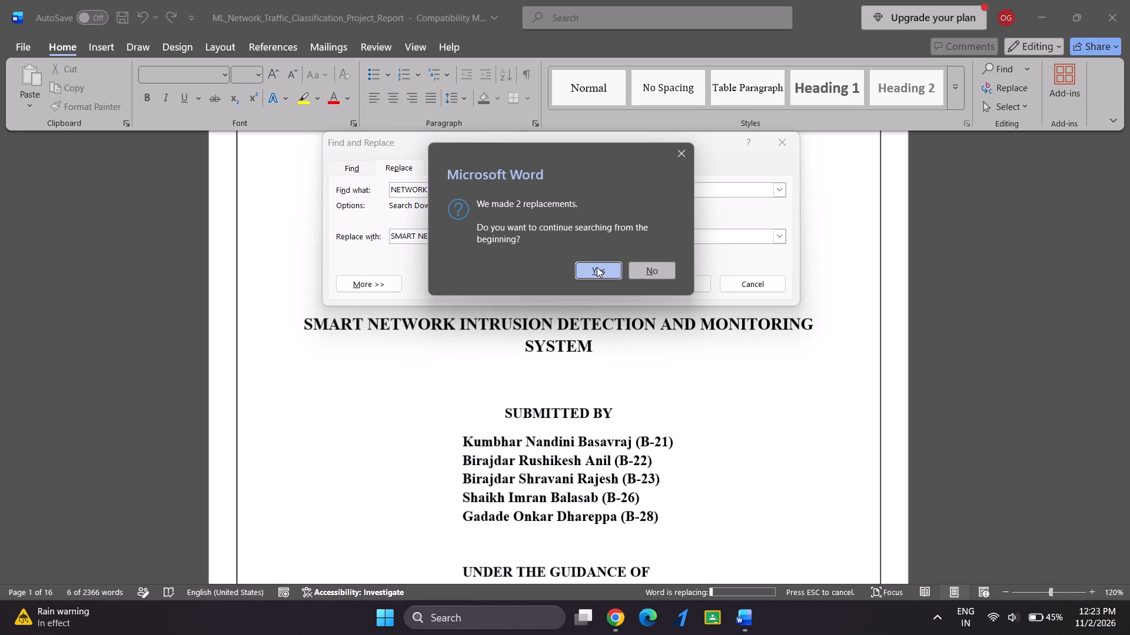
pyautogui.click(597, 267)
pyautogui.click(597, 267)
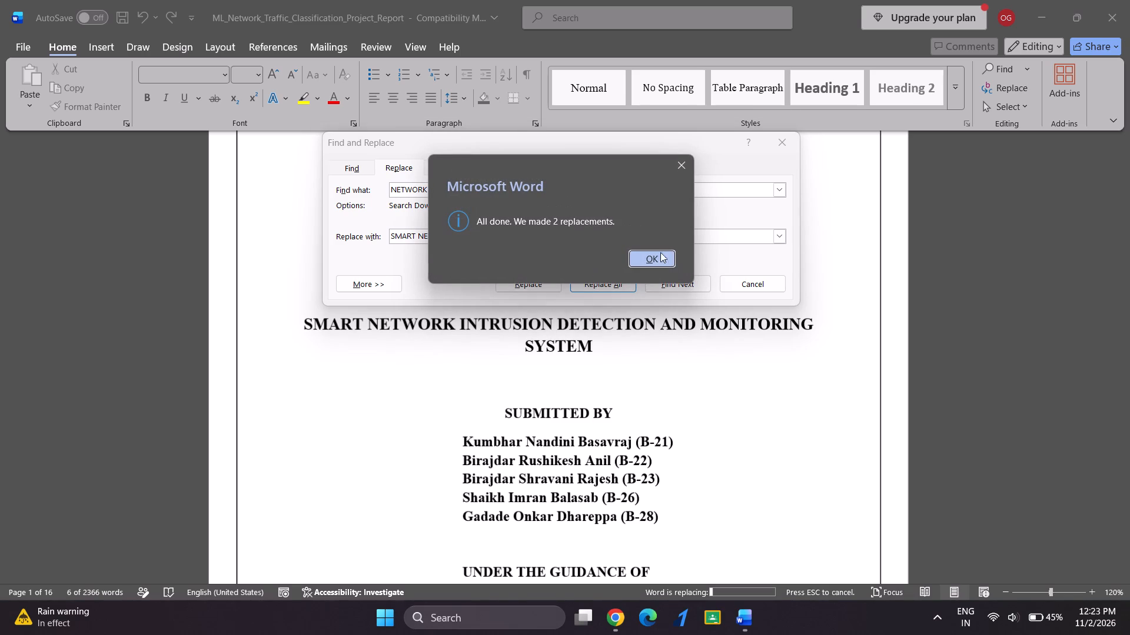
pyautogui.click(655, 259)
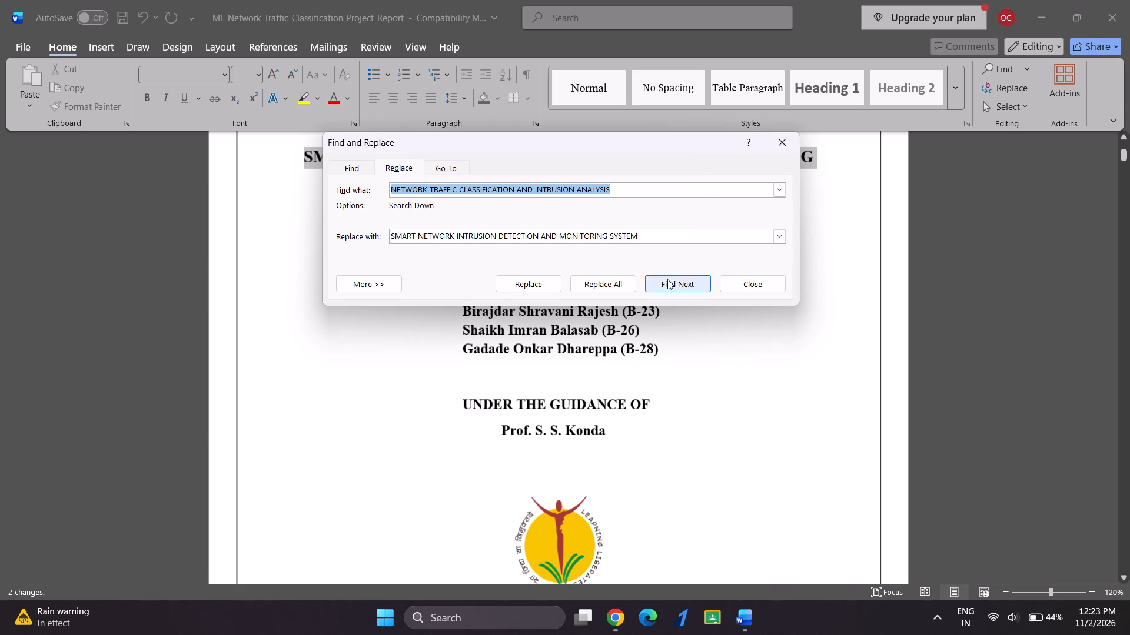
# Search the whole document for remaining occurrences of "NETWORK TRAFFIC CLASSIFICATION AND INTRUSION ANALYSIS".
pyautogui.click(667, 279)
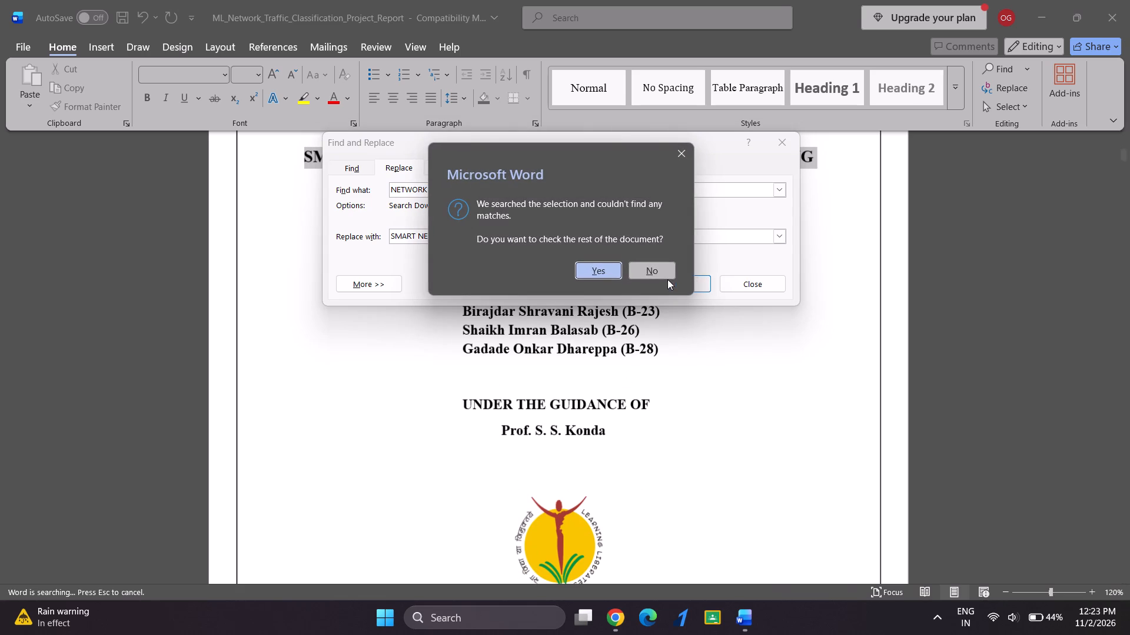
pyautogui.click(587, 268)
pyautogui.click(587, 268)
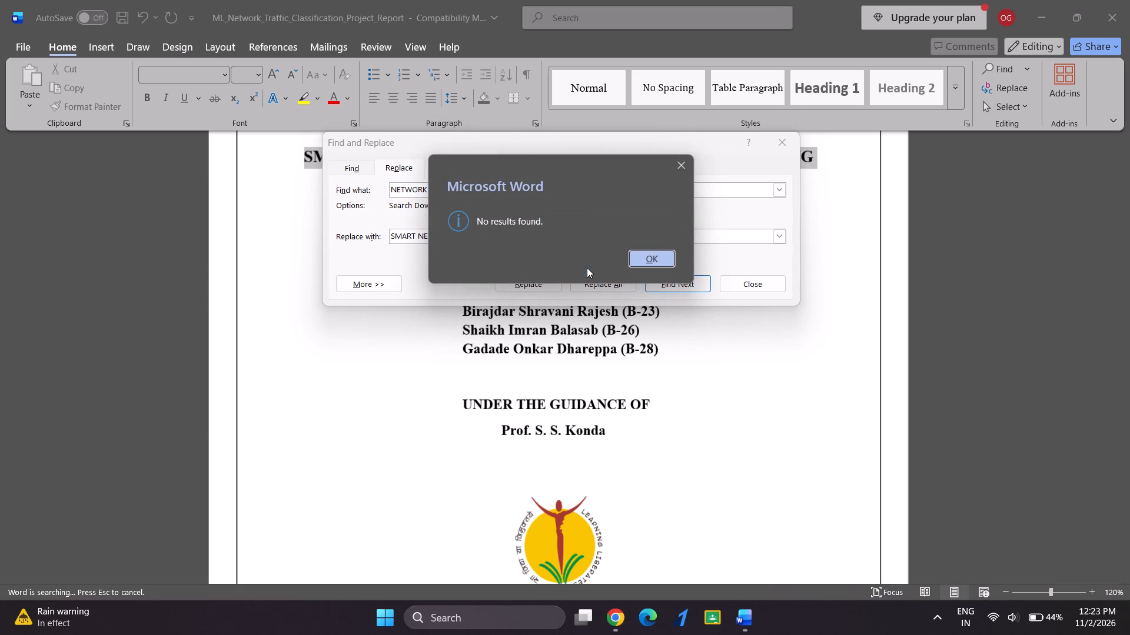
pyautogui.click(650, 259)
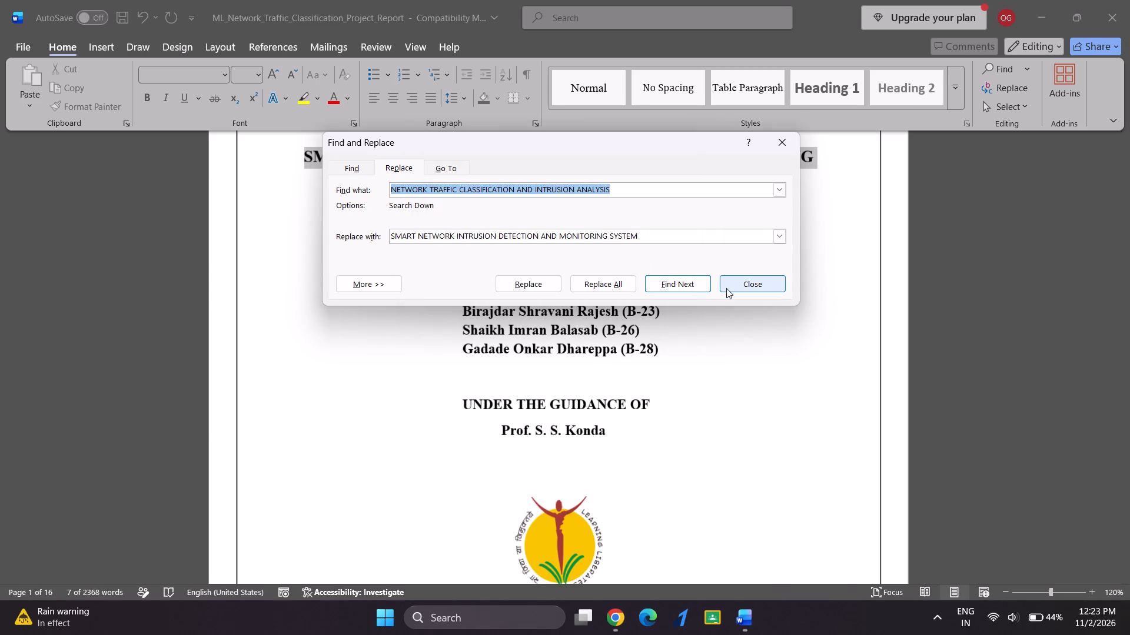
pyautogui.click(726, 288)
# Left-align the guide's name and the "GUIDE" label below it on the certificate page.
pyautogui.scroll(2, 699, 361)
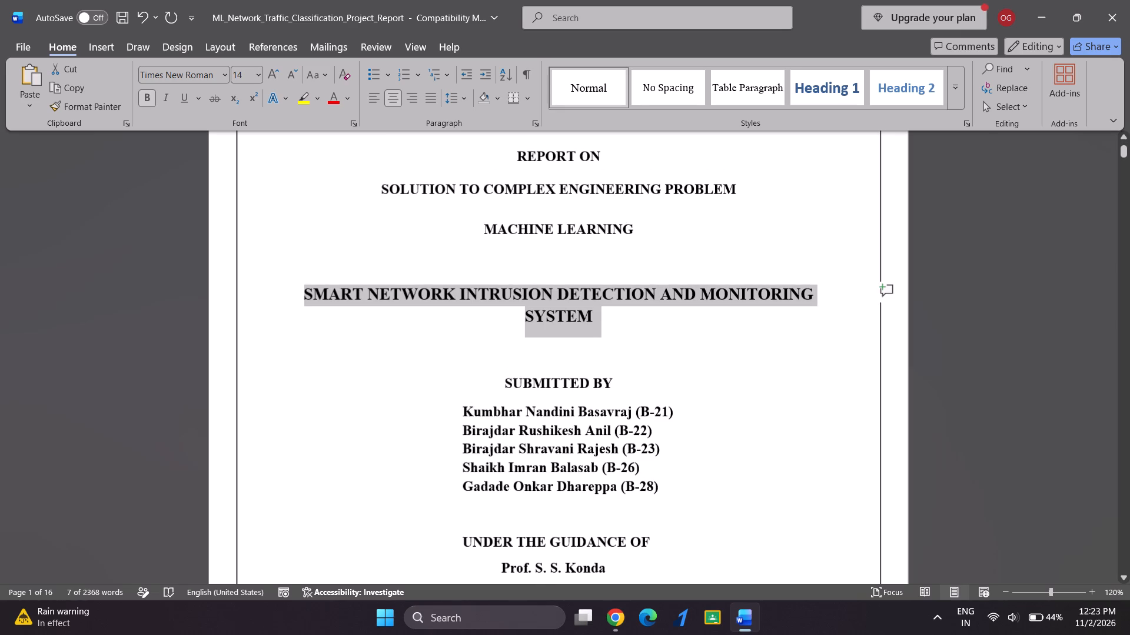
pyautogui.scroll(-6, 699, 361)
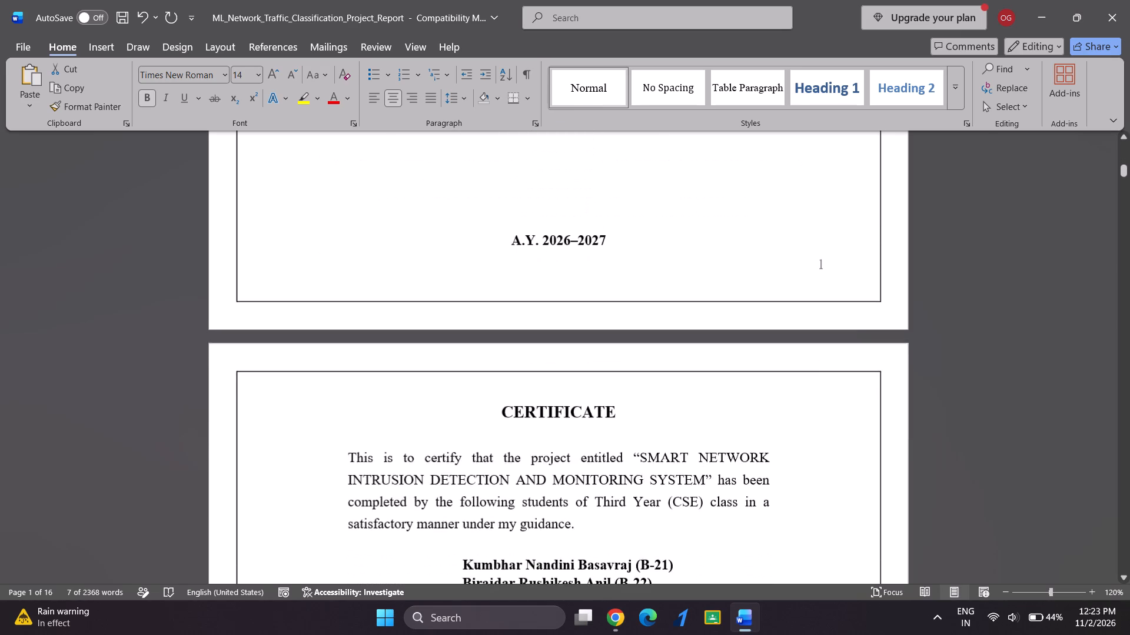
pyautogui.scroll(-3, 699, 361)
pyautogui.scroll(1, 699, 361)
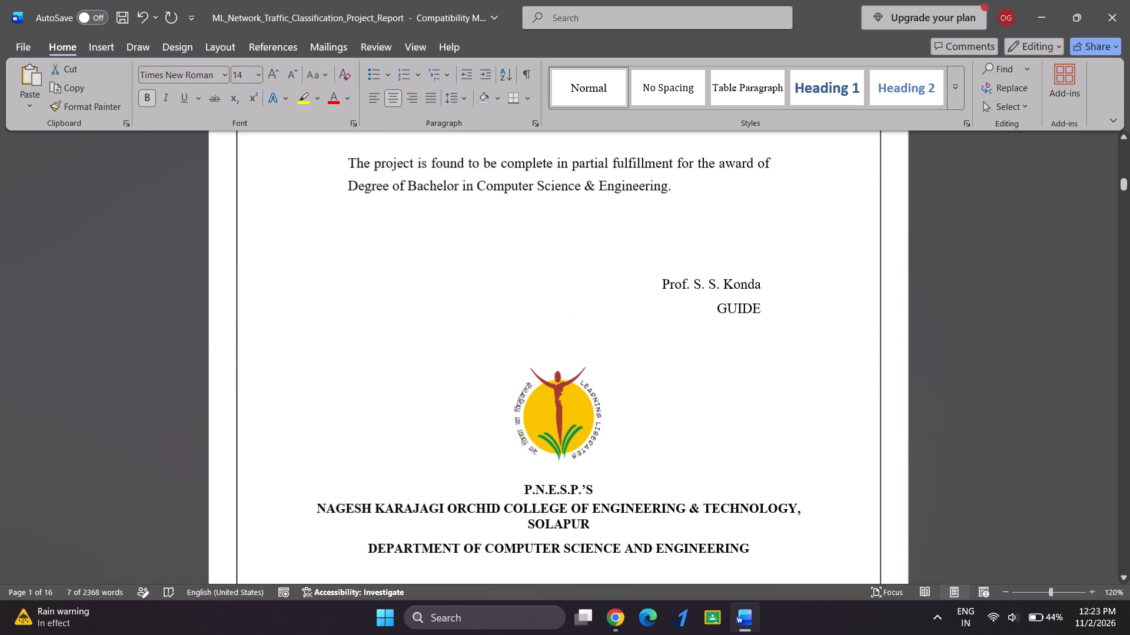
pyautogui.click(659, 287)
pyautogui.moveTo(659, 287); pyautogui.dragTo(714, 296)
pyautogui.click(714, 296)
pyautogui.click(661, 281)
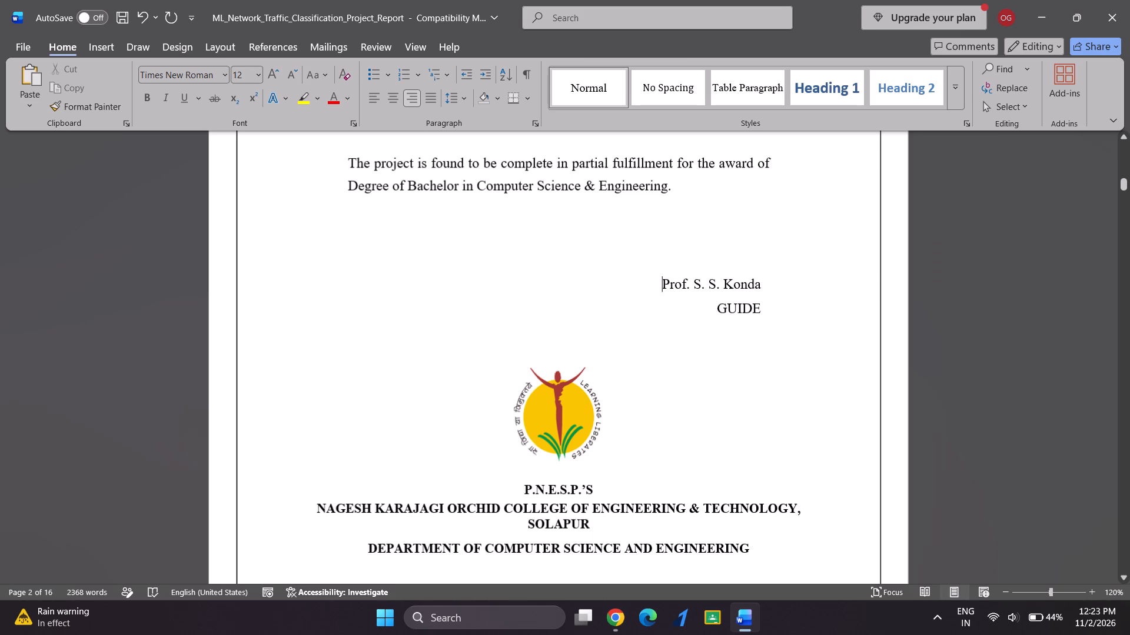
pyautogui.moveTo(661, 281); pyautogui.dragTo(759, 302)
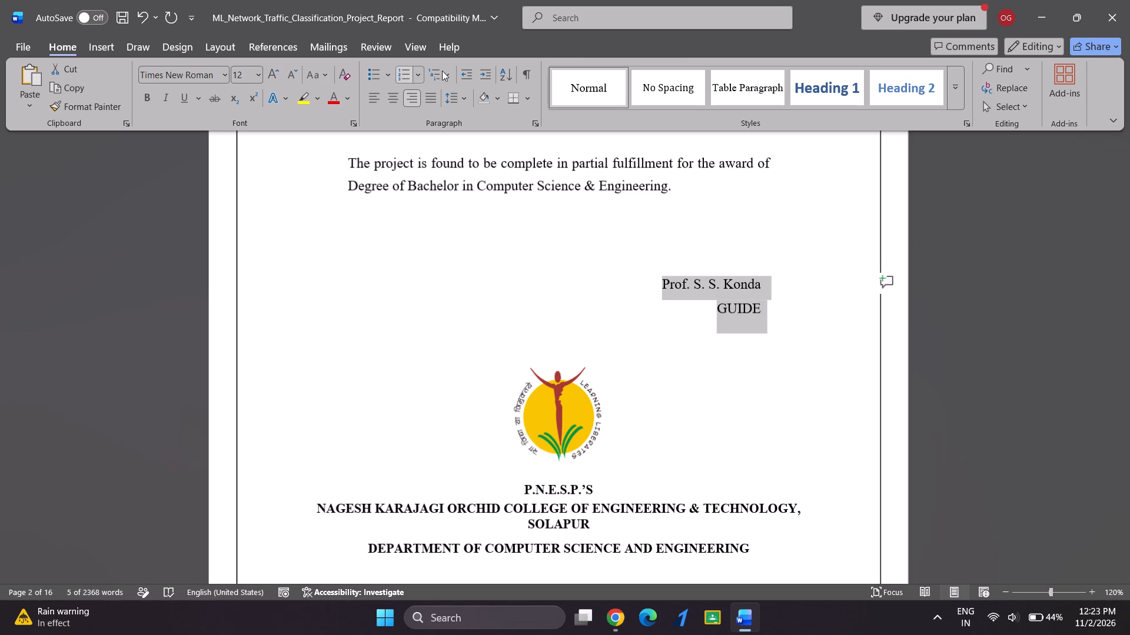
pyautogui.click(472, 65)
pyautogui.tripleClick(471, 67)
pyautogui.tripleClick(471, 67)
pyautogui.click(380, 101)
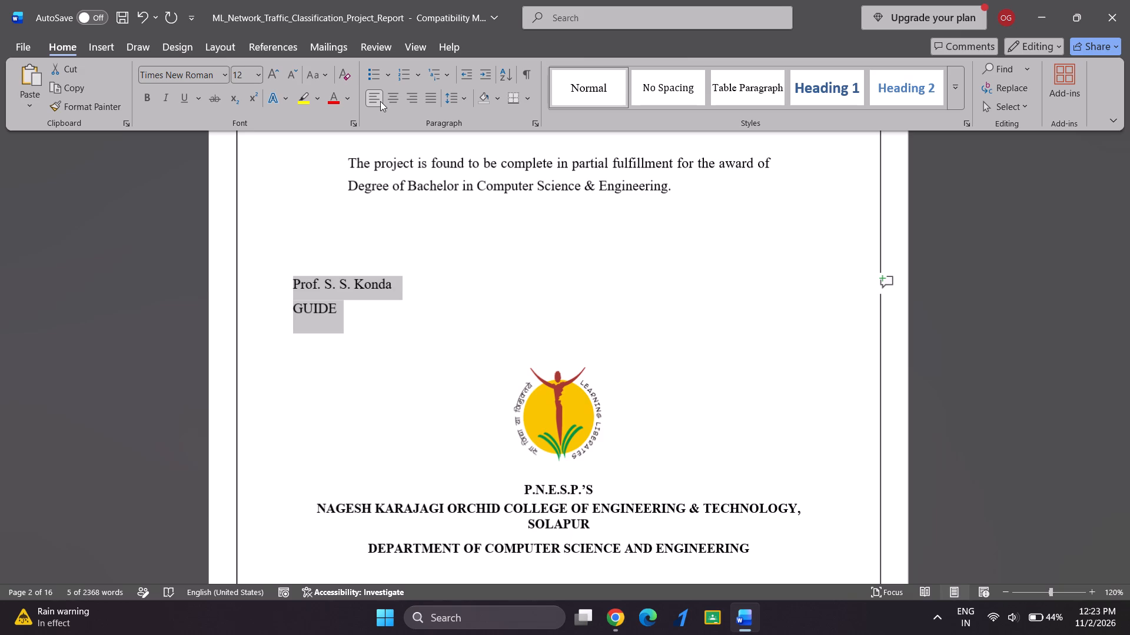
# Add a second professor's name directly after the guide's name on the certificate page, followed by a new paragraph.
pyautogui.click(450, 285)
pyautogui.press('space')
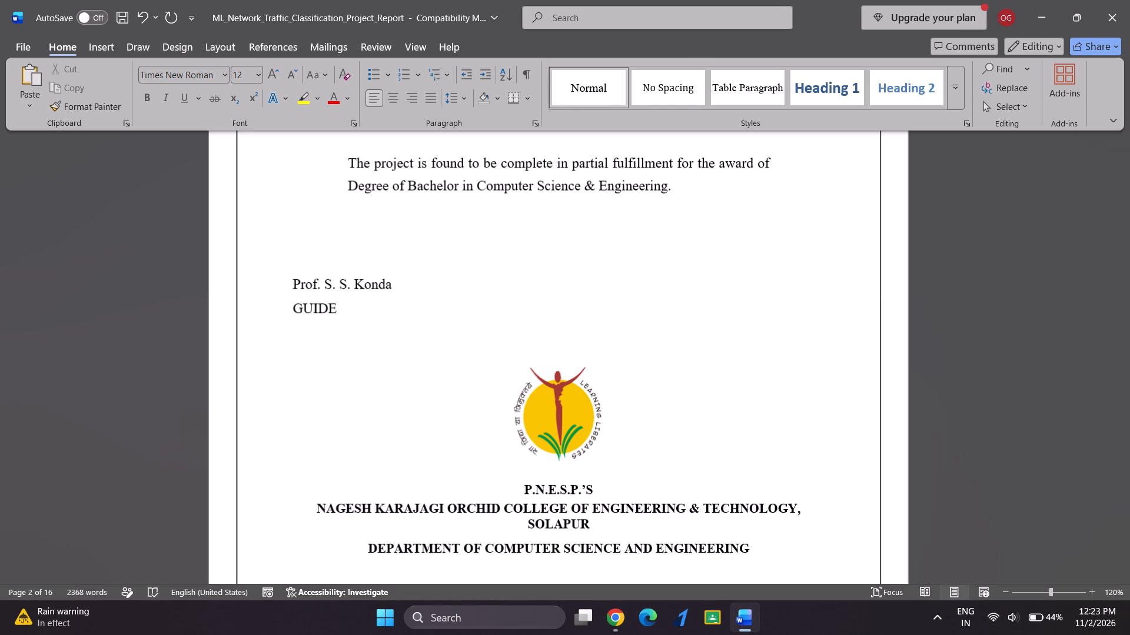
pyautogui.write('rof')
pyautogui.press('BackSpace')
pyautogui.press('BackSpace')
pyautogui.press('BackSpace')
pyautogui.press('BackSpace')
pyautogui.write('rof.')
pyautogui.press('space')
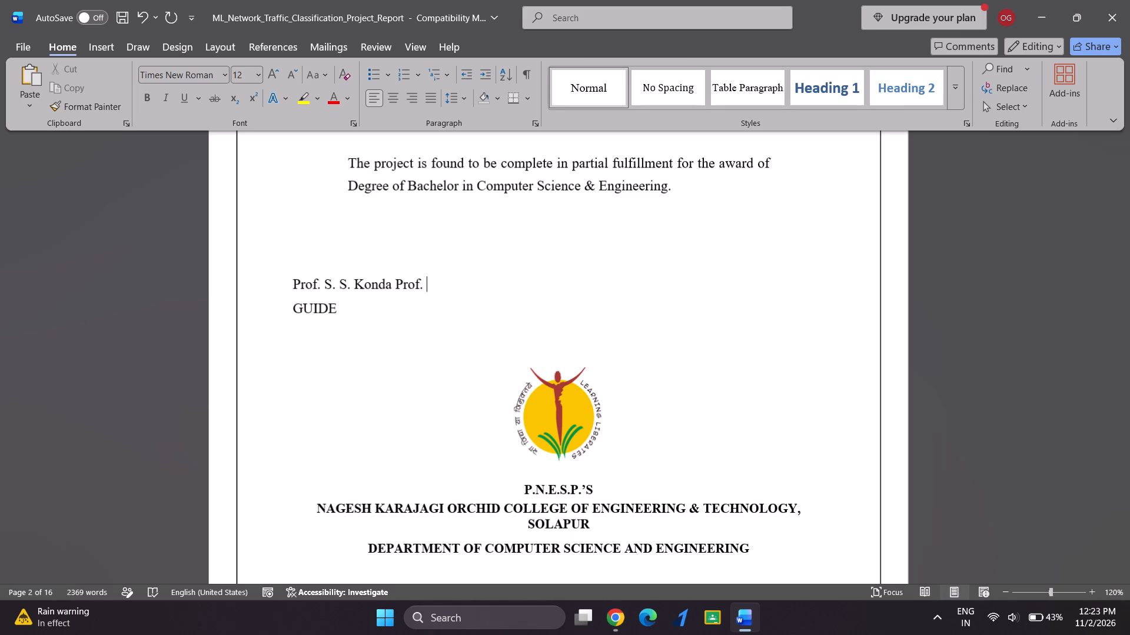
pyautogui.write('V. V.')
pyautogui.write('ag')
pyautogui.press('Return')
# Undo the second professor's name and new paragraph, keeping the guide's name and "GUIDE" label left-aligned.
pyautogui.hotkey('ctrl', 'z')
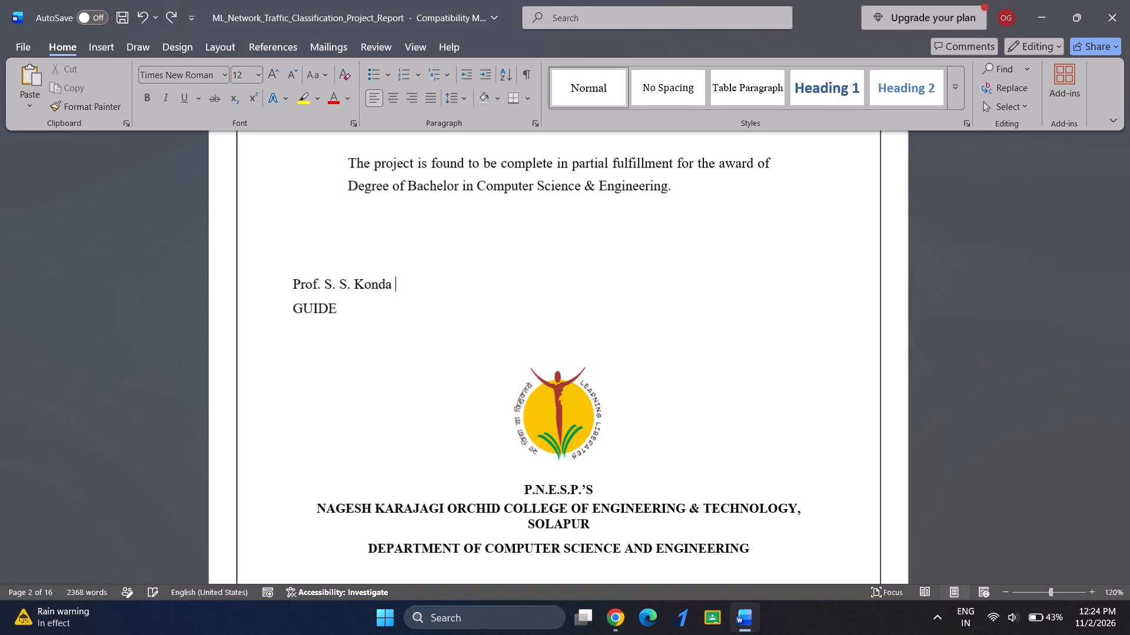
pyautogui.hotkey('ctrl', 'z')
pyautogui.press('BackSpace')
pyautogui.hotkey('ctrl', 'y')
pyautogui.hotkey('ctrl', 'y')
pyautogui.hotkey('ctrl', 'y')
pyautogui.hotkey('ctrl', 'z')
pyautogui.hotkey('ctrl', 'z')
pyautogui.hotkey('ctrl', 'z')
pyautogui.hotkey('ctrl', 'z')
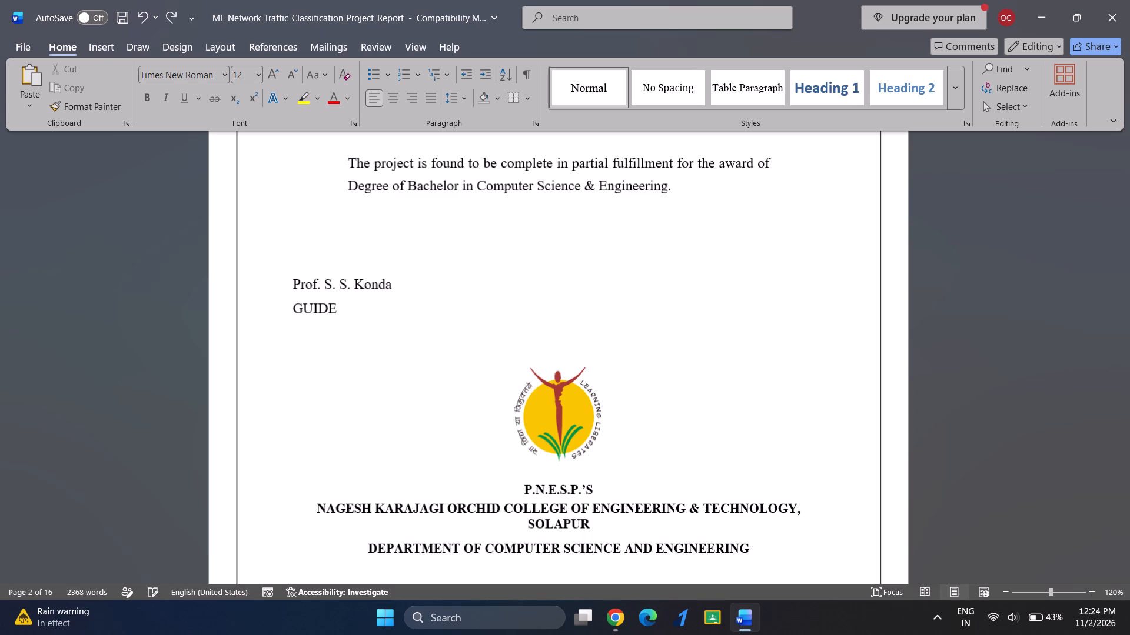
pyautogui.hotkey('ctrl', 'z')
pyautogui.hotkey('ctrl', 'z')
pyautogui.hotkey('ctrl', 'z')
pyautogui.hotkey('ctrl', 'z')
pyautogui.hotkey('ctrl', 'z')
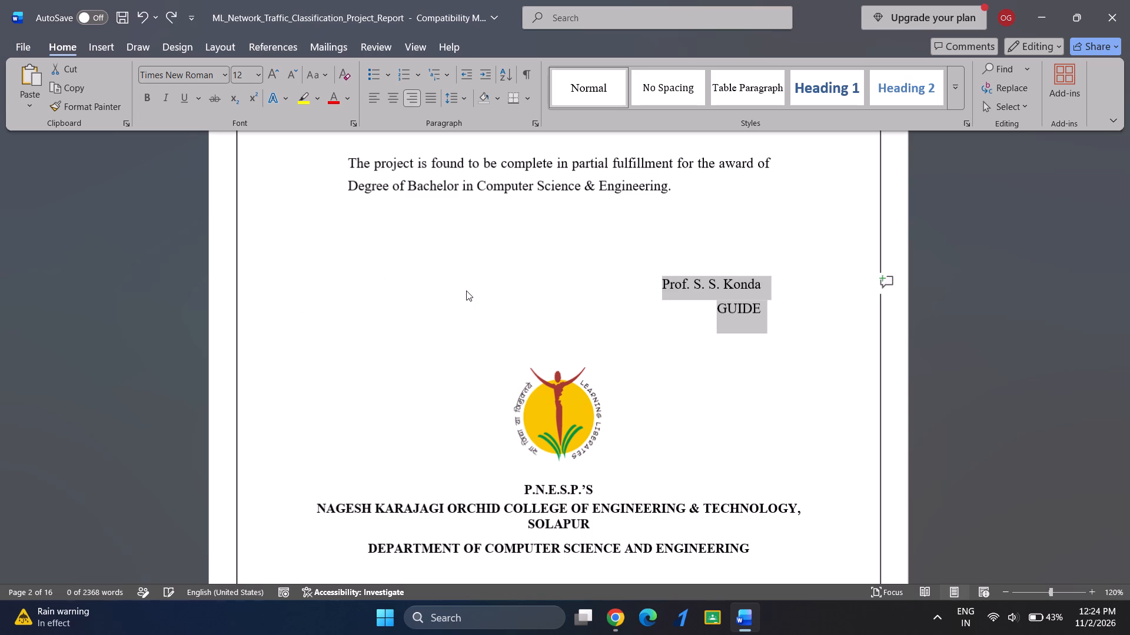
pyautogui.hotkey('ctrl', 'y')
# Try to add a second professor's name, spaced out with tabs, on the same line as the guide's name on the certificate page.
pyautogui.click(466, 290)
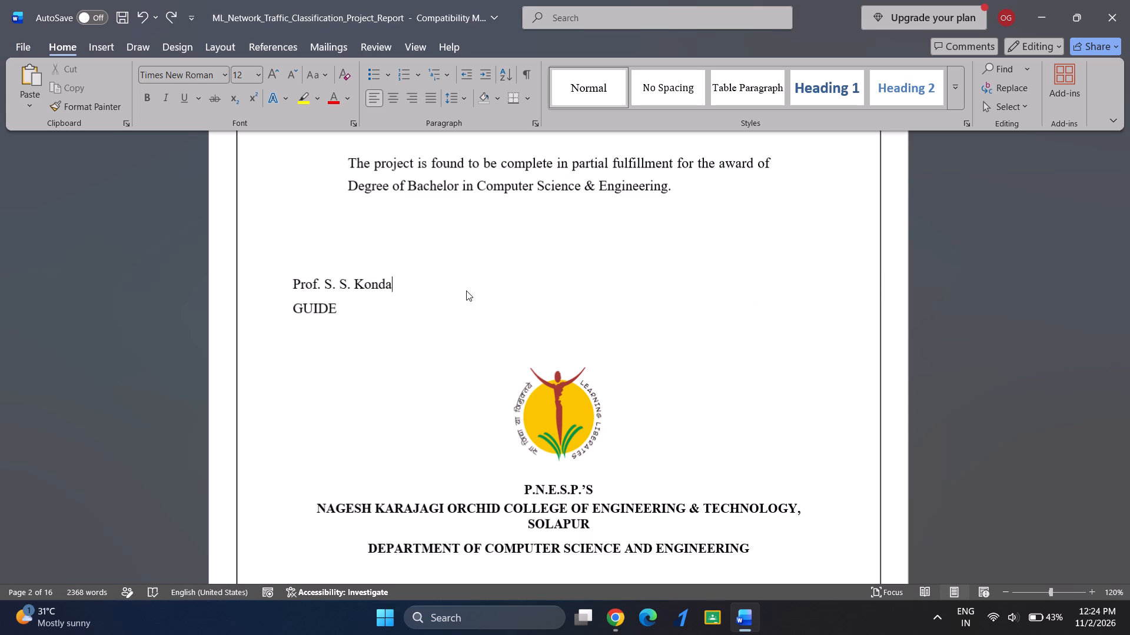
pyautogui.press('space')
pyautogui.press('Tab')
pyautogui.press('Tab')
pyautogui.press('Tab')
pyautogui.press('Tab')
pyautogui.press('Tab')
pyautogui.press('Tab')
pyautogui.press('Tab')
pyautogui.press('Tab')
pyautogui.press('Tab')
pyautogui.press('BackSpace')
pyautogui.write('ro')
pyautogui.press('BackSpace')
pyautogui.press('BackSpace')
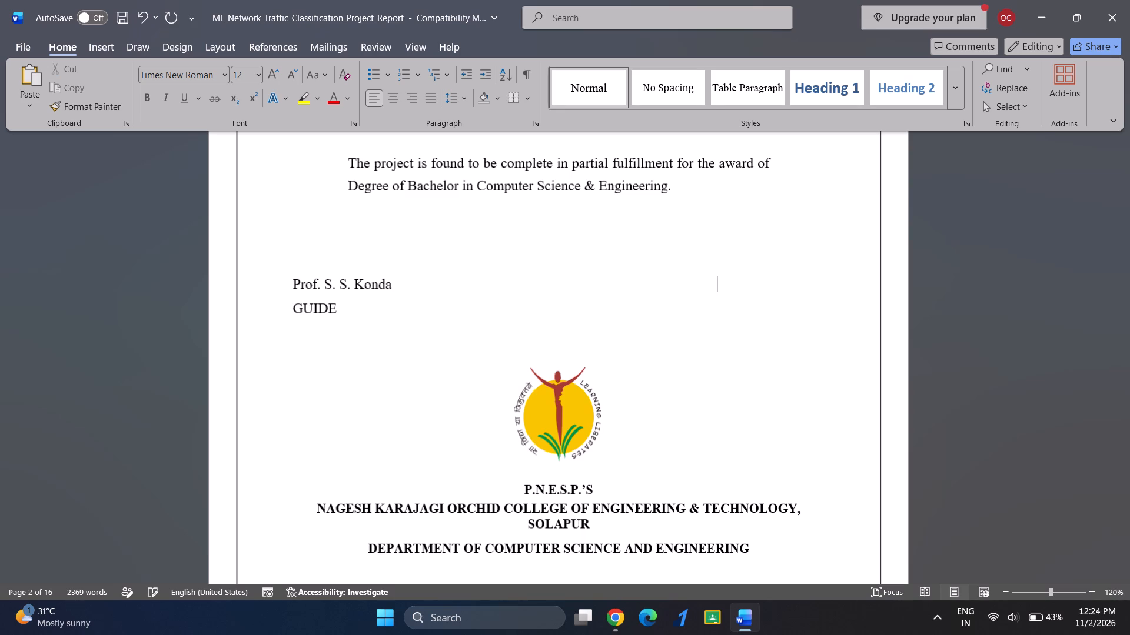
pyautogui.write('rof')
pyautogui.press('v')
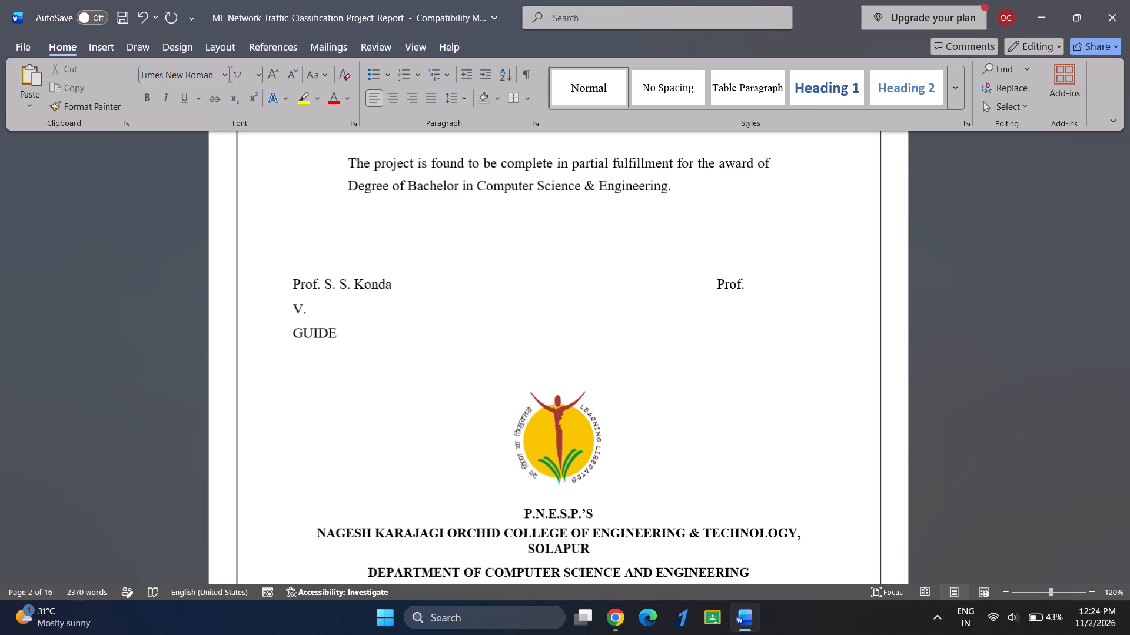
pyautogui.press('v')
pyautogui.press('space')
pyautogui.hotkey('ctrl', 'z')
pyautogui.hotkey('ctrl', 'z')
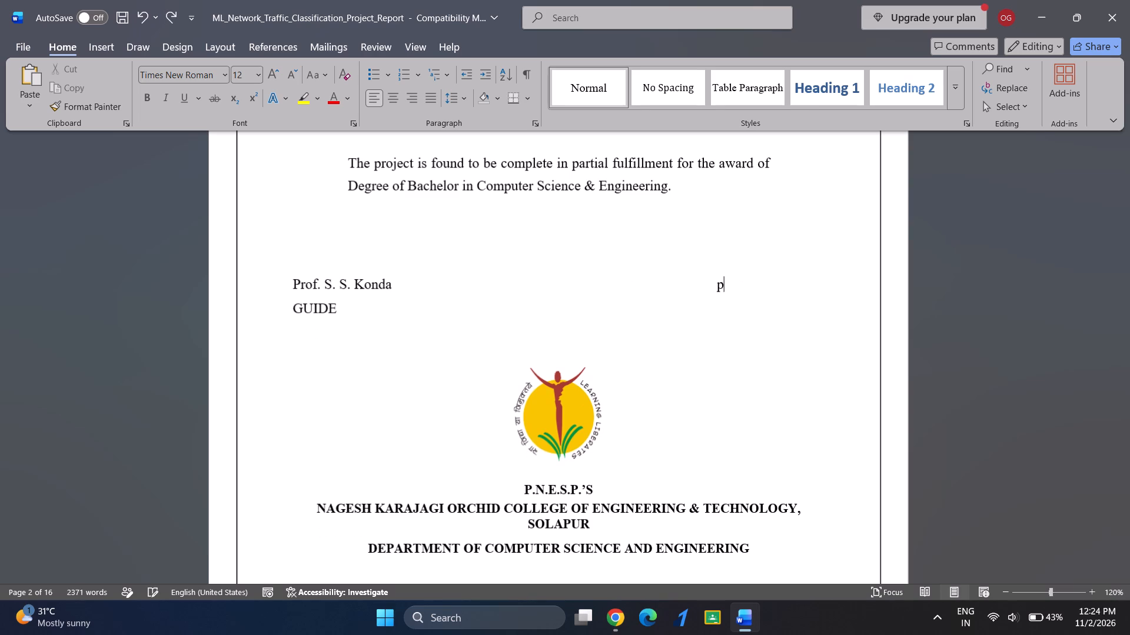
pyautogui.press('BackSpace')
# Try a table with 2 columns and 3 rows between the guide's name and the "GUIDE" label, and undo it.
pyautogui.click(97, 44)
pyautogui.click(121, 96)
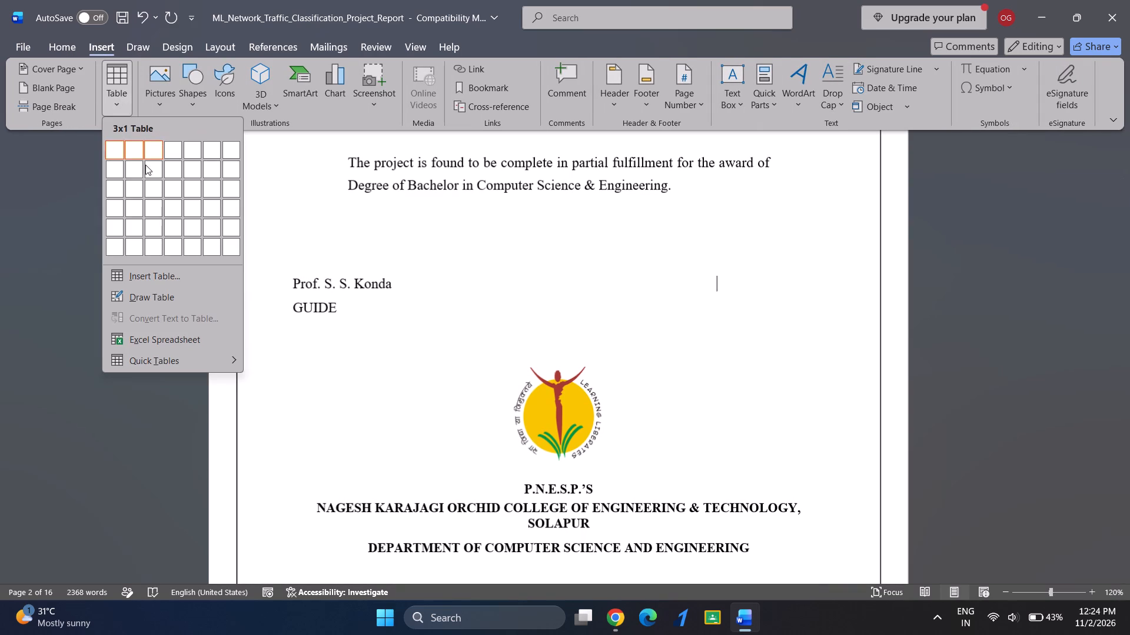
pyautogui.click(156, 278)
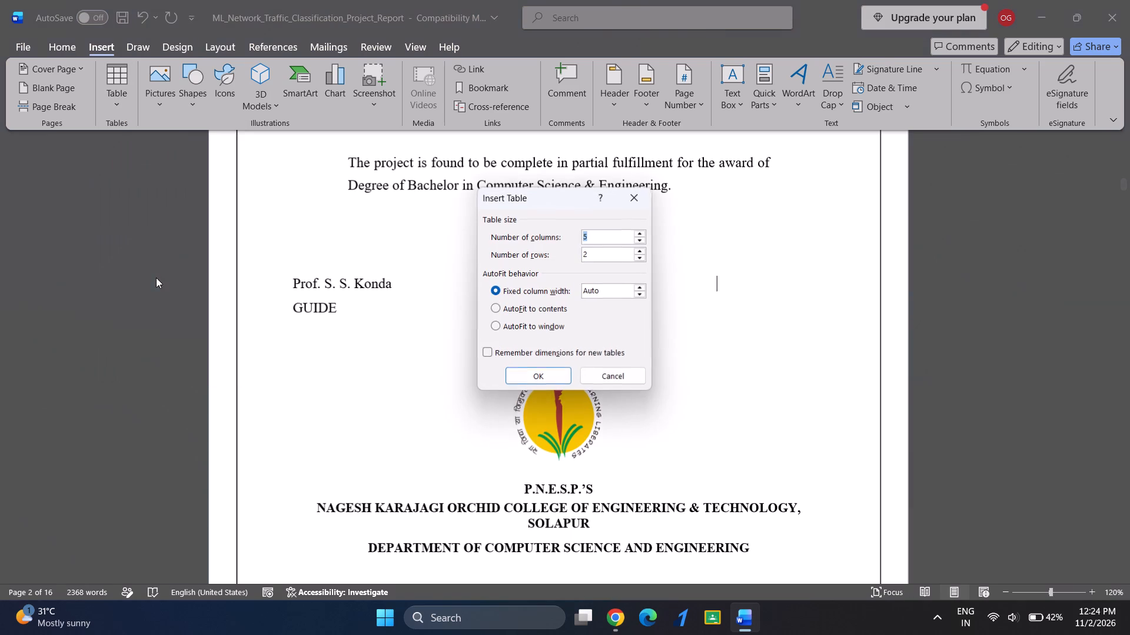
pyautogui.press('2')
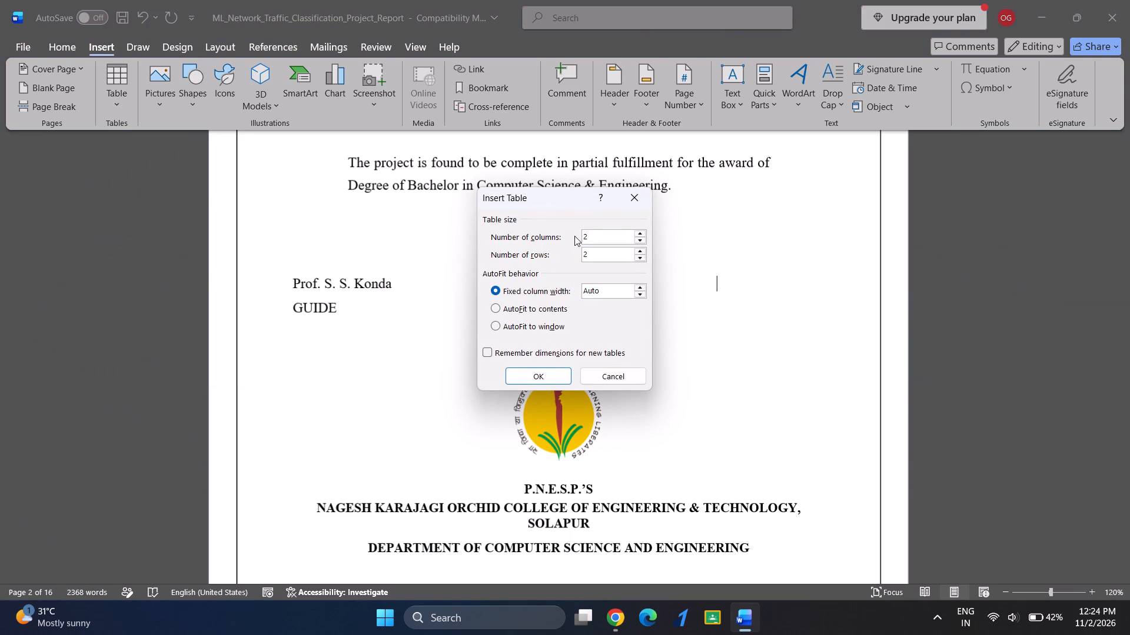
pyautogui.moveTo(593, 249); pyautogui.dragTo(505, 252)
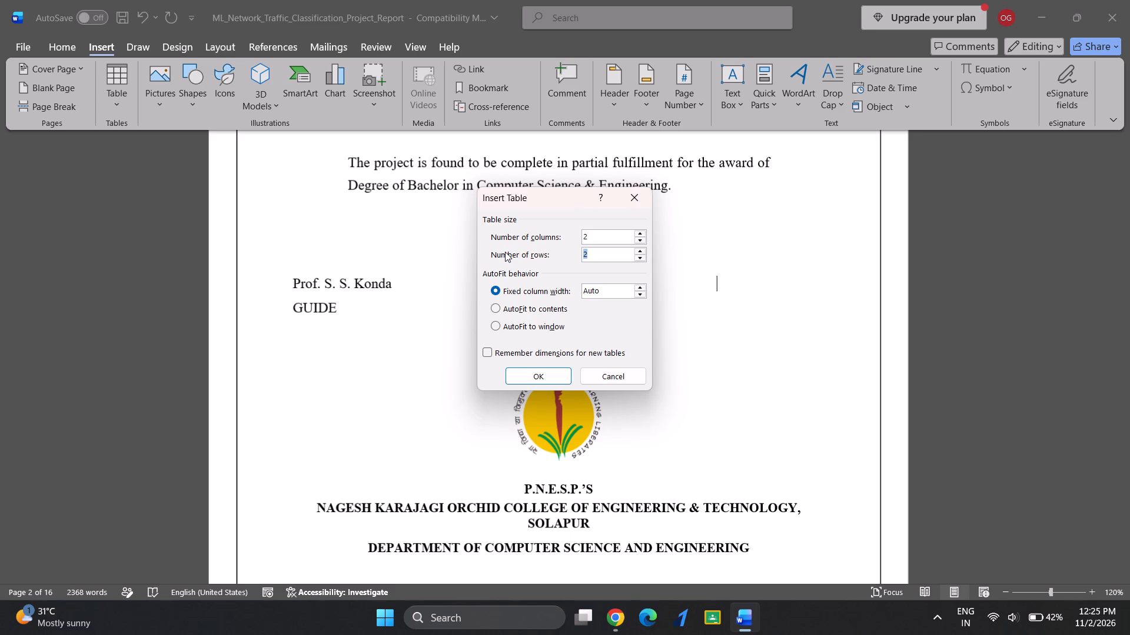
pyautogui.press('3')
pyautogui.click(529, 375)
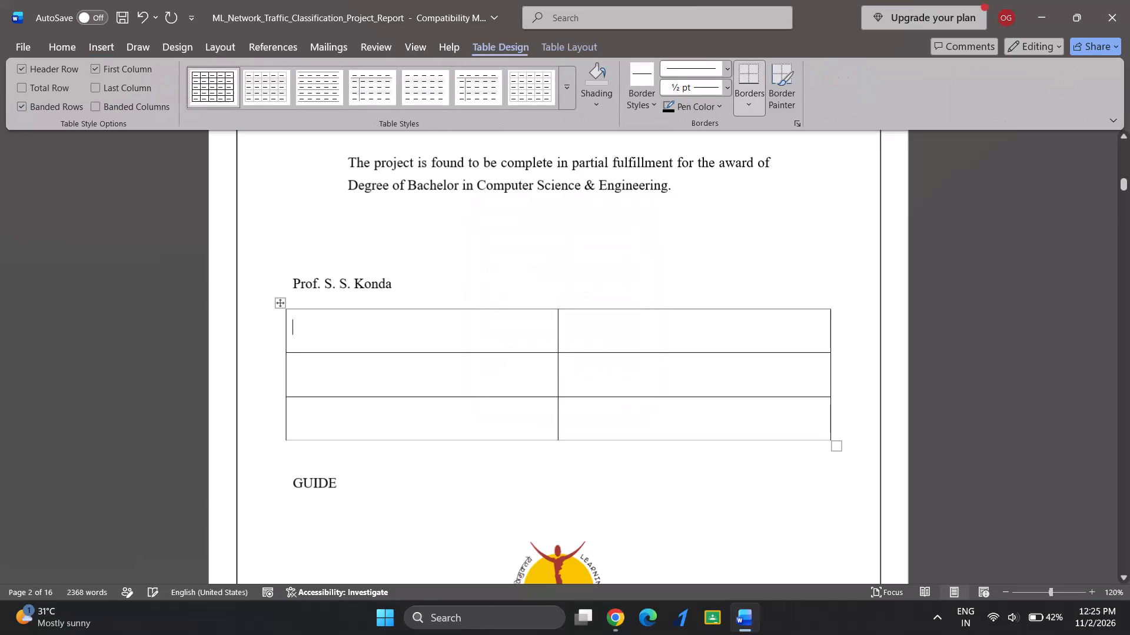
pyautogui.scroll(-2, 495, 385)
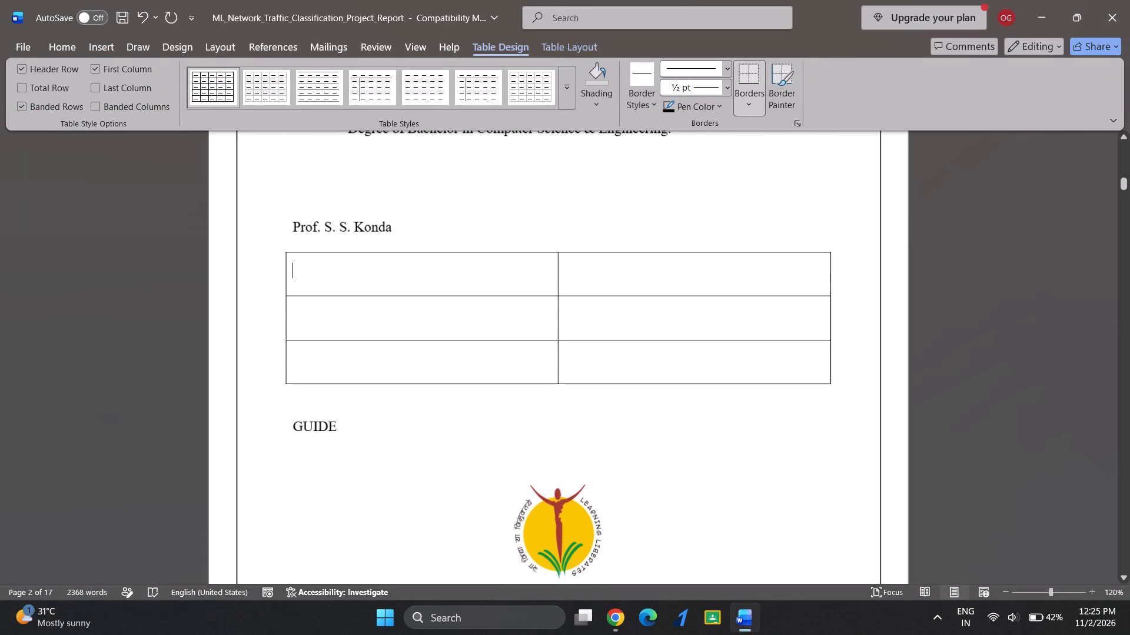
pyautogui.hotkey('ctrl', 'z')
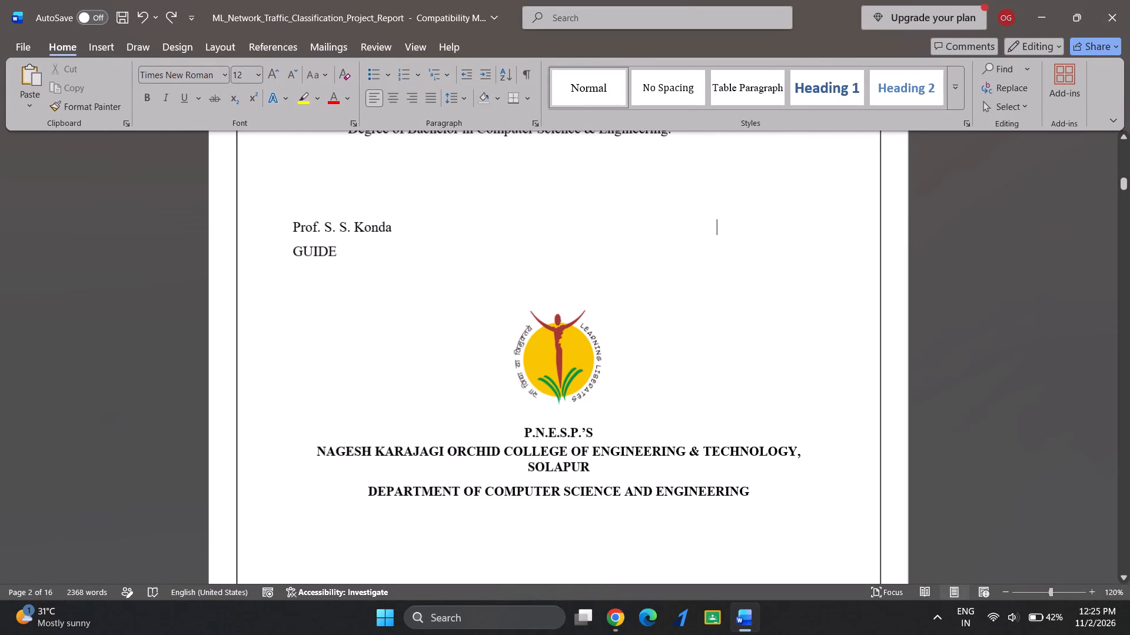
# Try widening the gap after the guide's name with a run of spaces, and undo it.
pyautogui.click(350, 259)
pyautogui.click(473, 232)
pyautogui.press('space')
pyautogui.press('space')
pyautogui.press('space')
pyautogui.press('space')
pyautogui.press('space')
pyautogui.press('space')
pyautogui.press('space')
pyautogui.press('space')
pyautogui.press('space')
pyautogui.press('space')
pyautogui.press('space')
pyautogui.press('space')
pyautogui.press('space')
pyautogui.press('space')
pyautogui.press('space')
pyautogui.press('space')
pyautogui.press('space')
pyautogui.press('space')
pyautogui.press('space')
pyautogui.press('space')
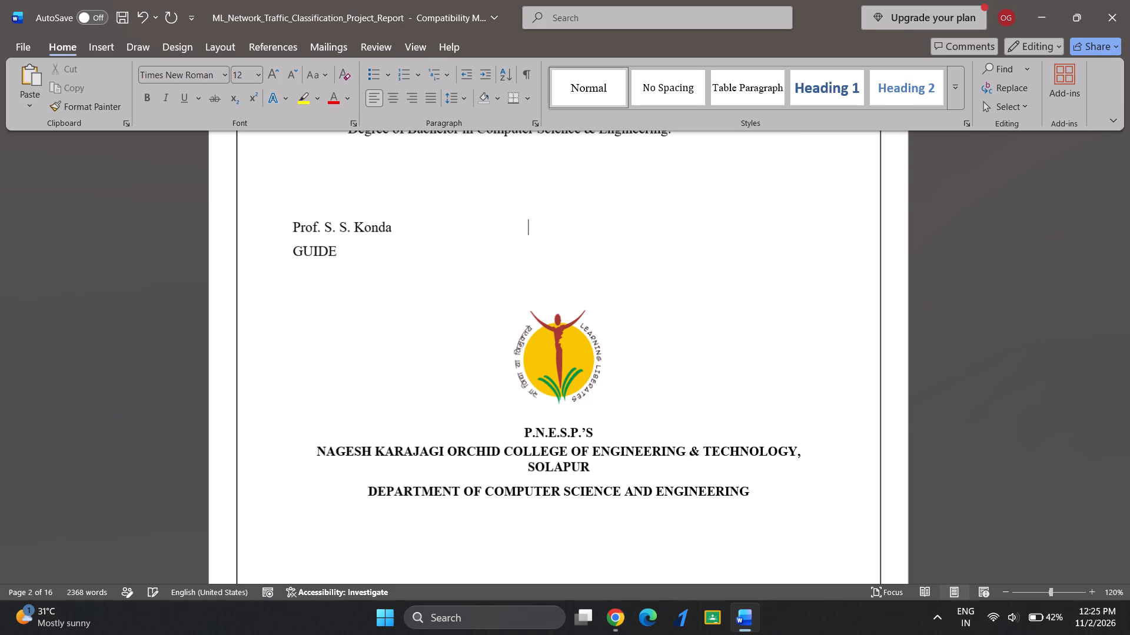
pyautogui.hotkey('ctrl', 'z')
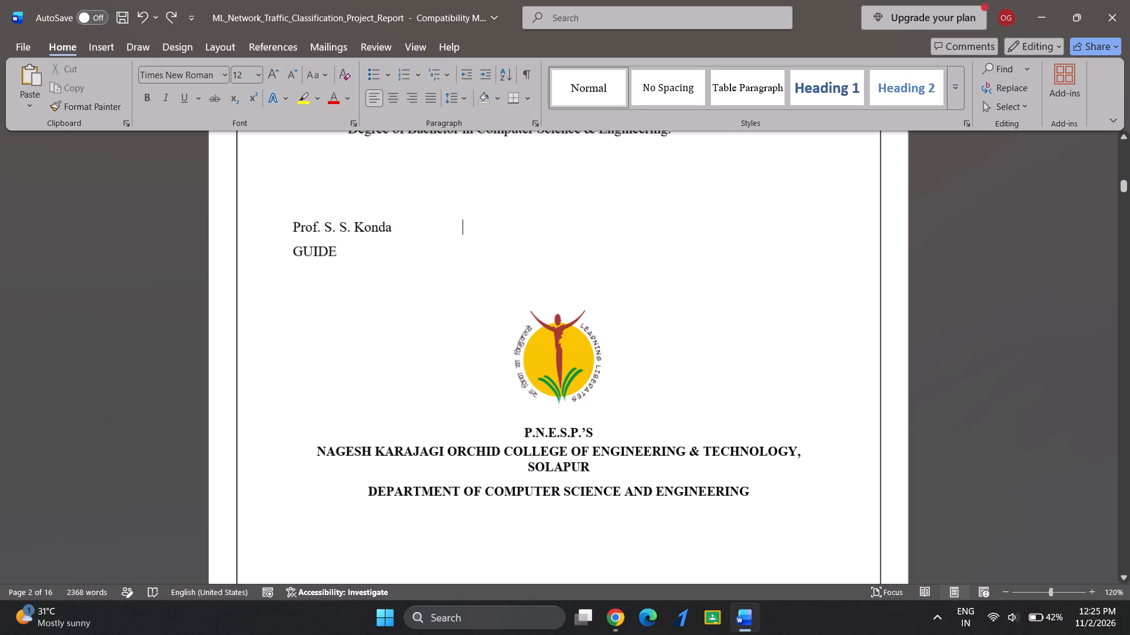
# Delete the "GUIDE" label and the guide's name line, including its blank spacing, from the certificate page.
pyautogui.press('Down')
pyautogui.press('BackSpace')
pyautogui.press('BackSpace')
pyautogui.press('BackSpace')
pyautogui.press('BackSpace')
pyautogui.press('BackSpace')
pyautogui.press('BackSpace')
pyautogui.press('BackSpace')
pyautogui.press('BackSpace')
pyautogui.press('BackSpace')
pyautogui.press('BackSpace')
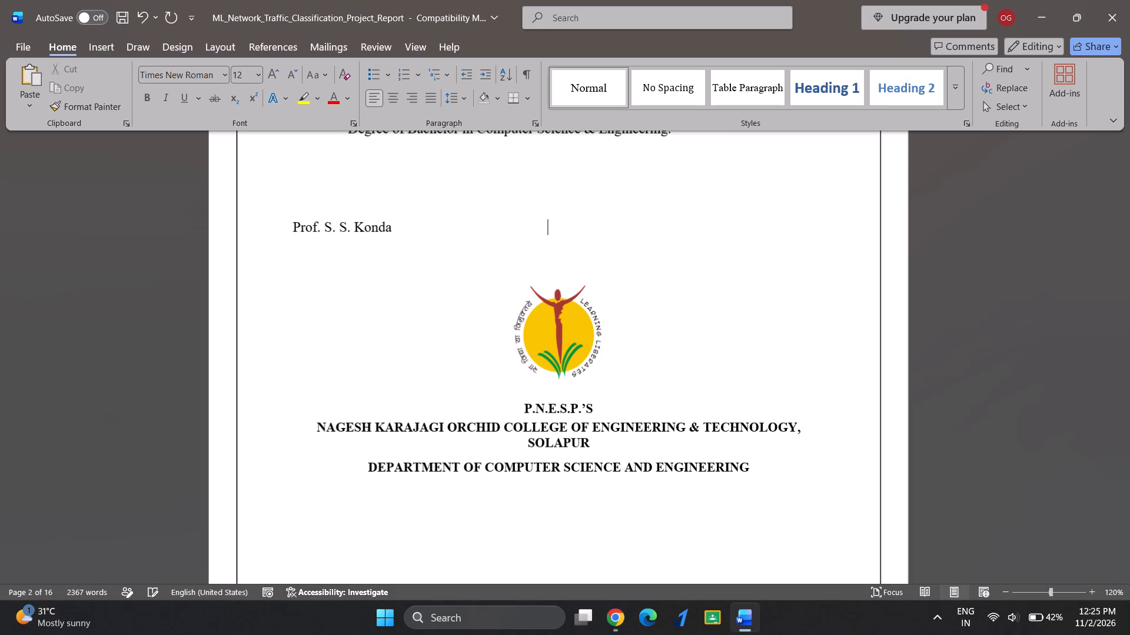
pyautogui.press('BackSpace')
pyautogui.press('BackSpace')
pyautogui.press('BackSpace')
pyautogui.press('BackSpace')
pyautogui.press('BackSpace')
pyautogui.press('BackSpace')
pyautogui.press('BackSpace')
pyautogui.press('BackSpace')
pyautogui.press('BackSpace')
pyautogui.press('BackSpace')
pyautogui.press('BackSpace')
pyautogui.press('BackSpace')
pyautogui.press('BackSpace')
pyautogui.press('BackSpace')
pyautogui.press('BackSpace')
pyautogui.press('BackSpace')
pyautogui.press('BackSpace')
pyautogui.press('BackSpace')
pyautogui.press('BackSpace')
pyautogui.press('BackSpace')
pyautogui.press('BackSpace')
pyautogui.press('BackSpace')
pyautogui.press('BackSpace')
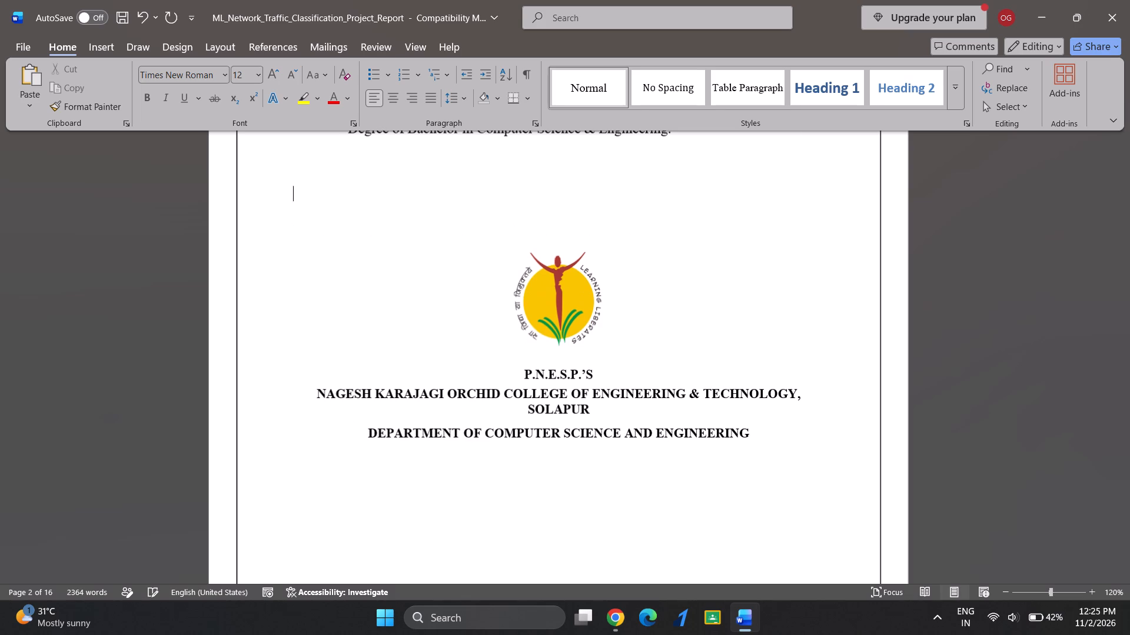
# Insert a table with three columns and two rows above the college logo and enter the guide's name in its first cell.
pyautogui.click(109, 46)
pyautogui.click(109, 71)
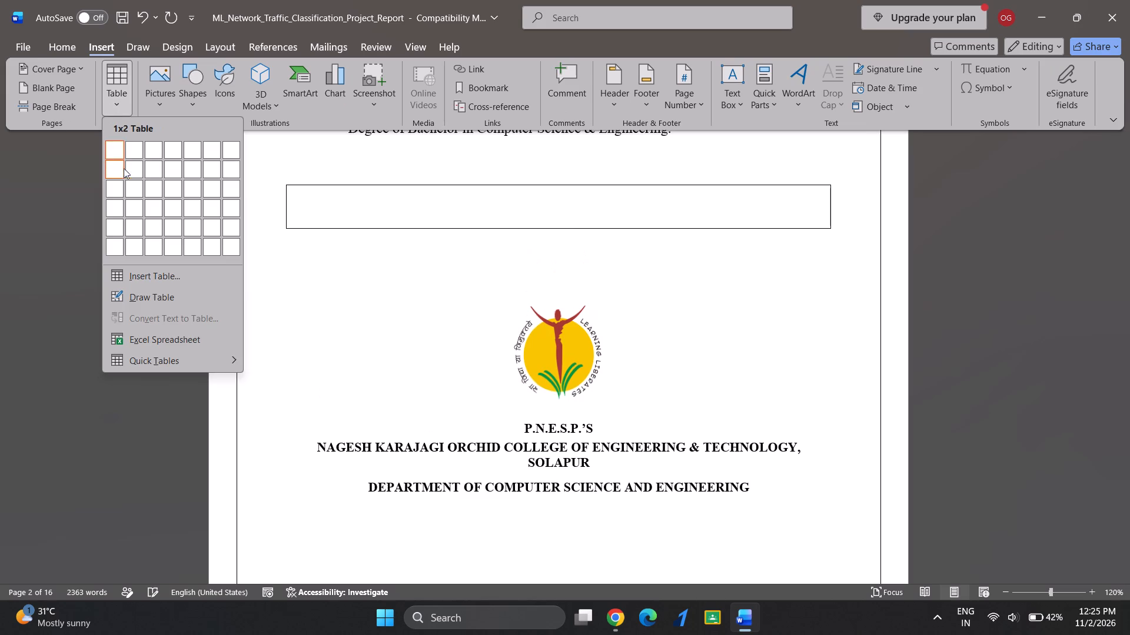
pyautogui.click(147, 163)
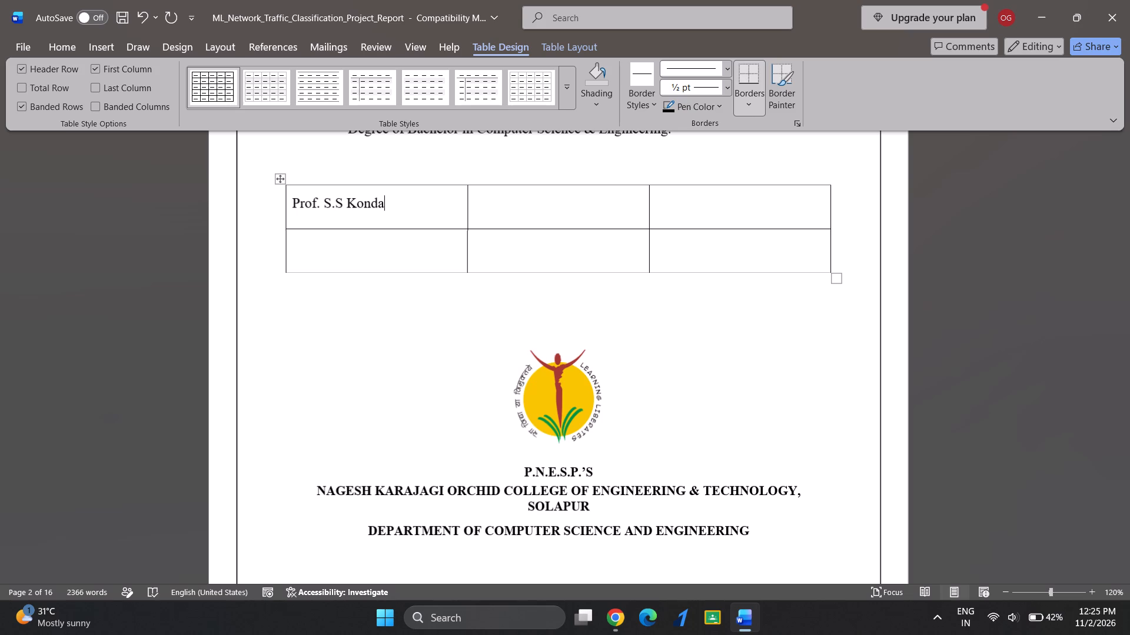
# Enter "GUIDE" in capitals in the table cell below the guide's name.
pyautogui.click(395, 232)
pyautogui.press('g')
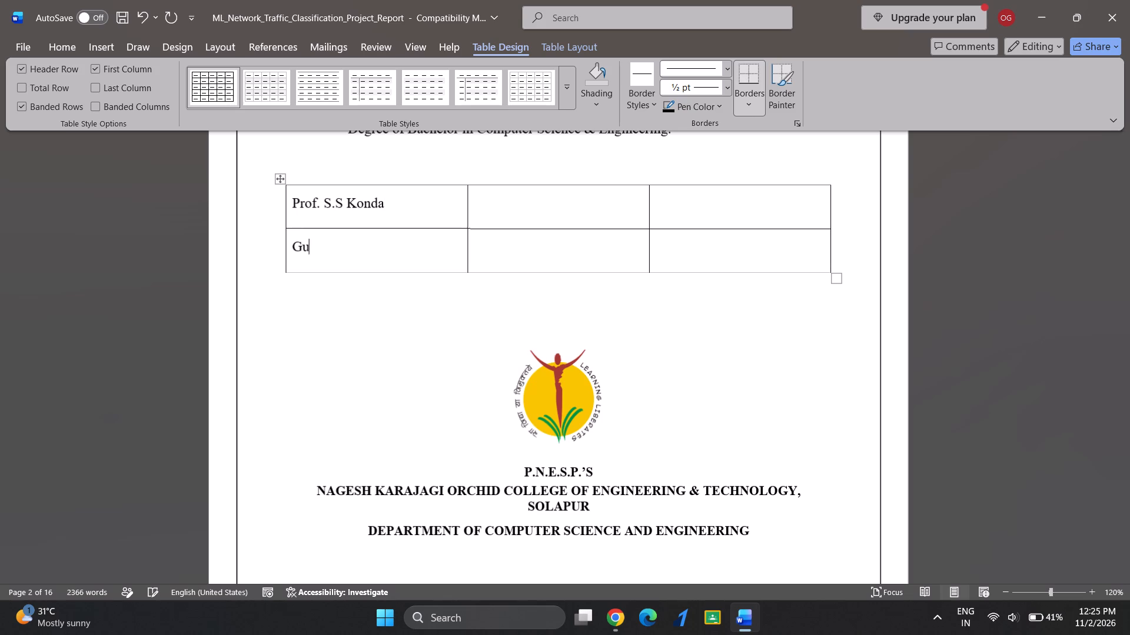
pyautogui.press('Delete')
pyautogui.press('Delete')
pyautogui.press('Delete')
pyautogui.press('BackSpace')
pyautogui.press('BackSpace')
pyautogui.press('BackSpace')
pyautogui.press('BackSpace')
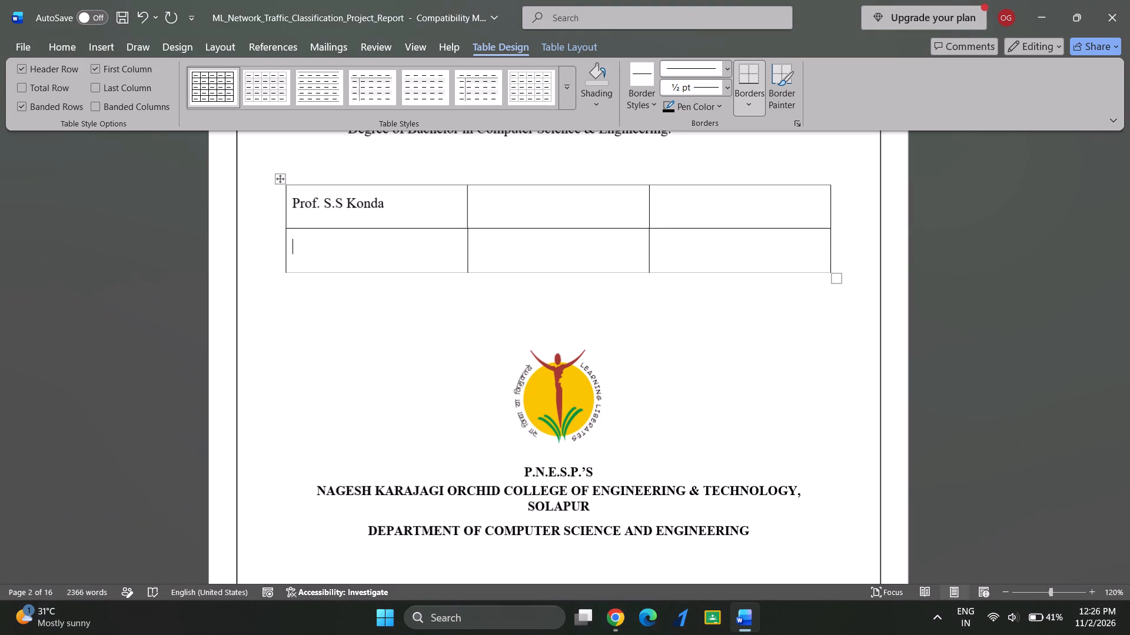
pyautogui.write('GUIDE')
# Fill the table's third column with the second professor's name in the first row and "HOD" in the second row.
pyautogui.click(703, 213)
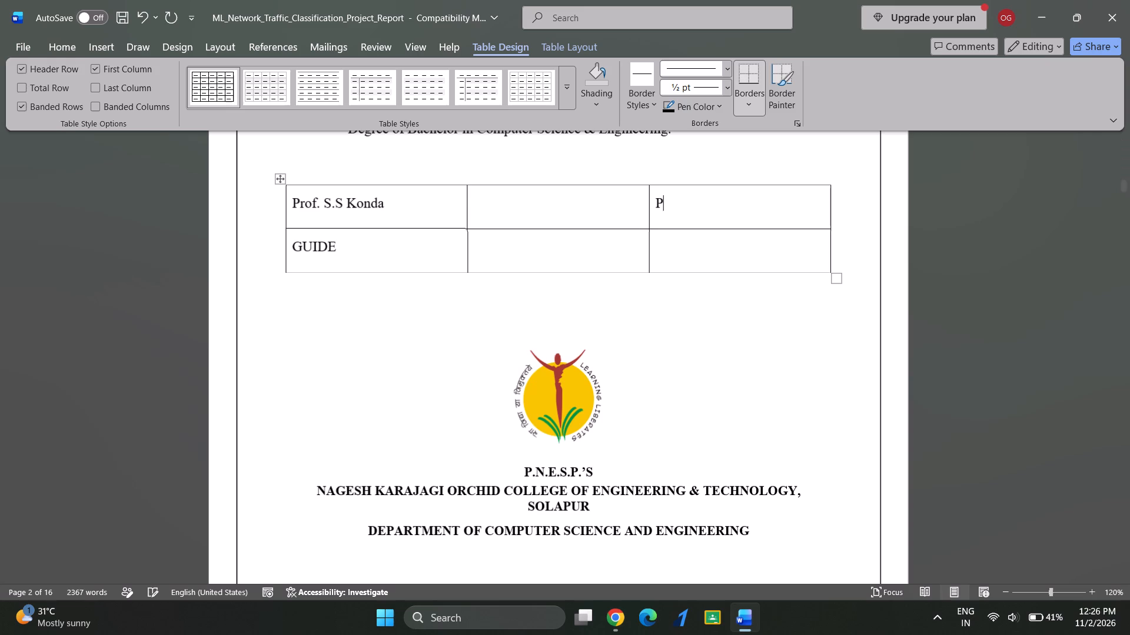
pyautogui.press('o')
pyautogui.press('BackSpace')
pyautogui.write('V.V')
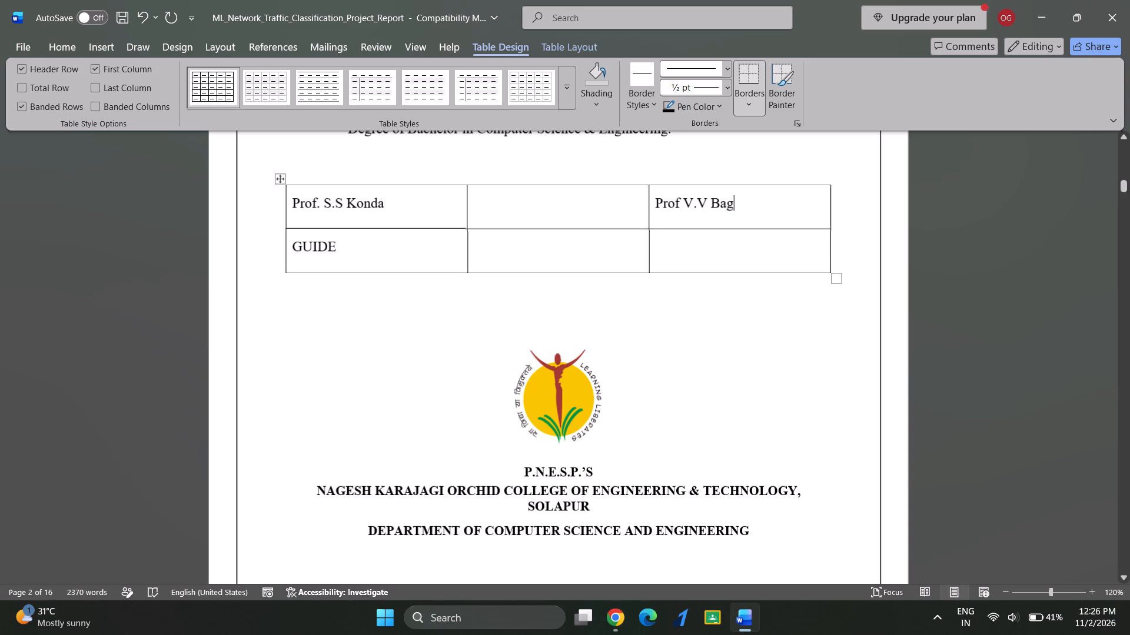
pyautogui.click(704, 266)
pyautogui.write('HOD')
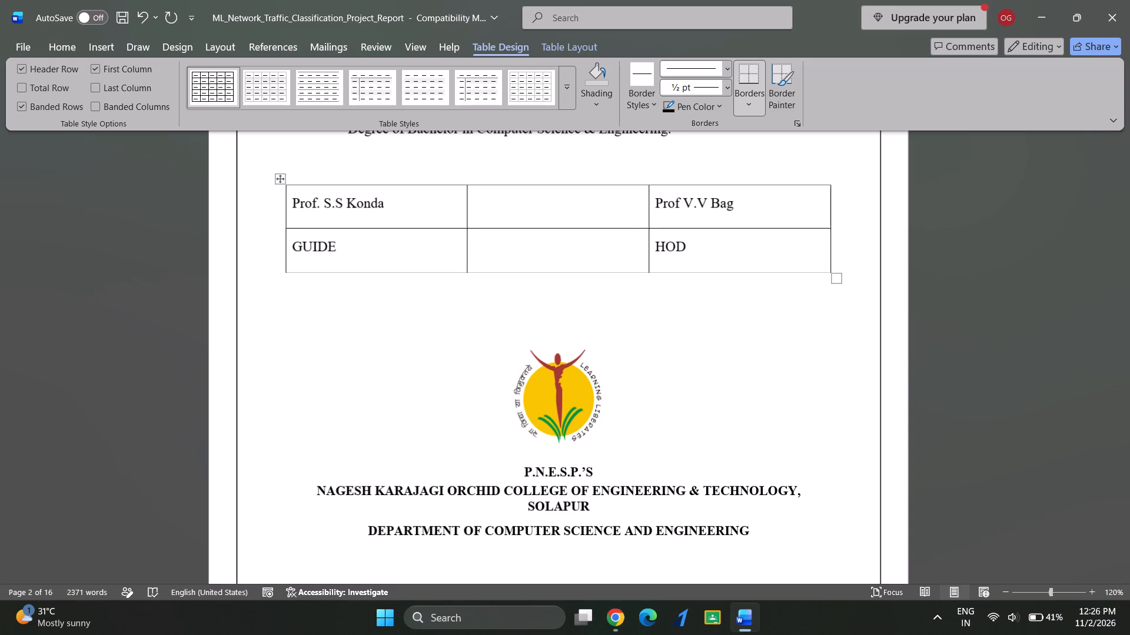
# Change the HOD's title to "Dr." and add a period after the second initial of the name.
pyautogui.doubleClick(669, 207)
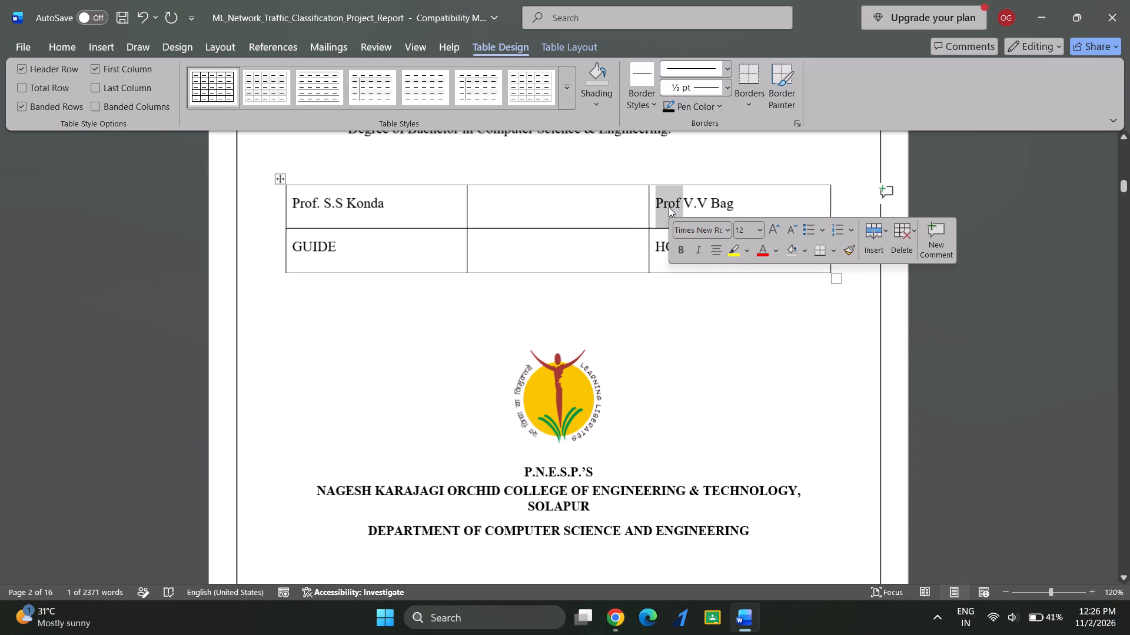
pyautogui.press('d')
pyautogui.write('r.')
pyautogui.press('space')
pyautogui.press('BackSpace')
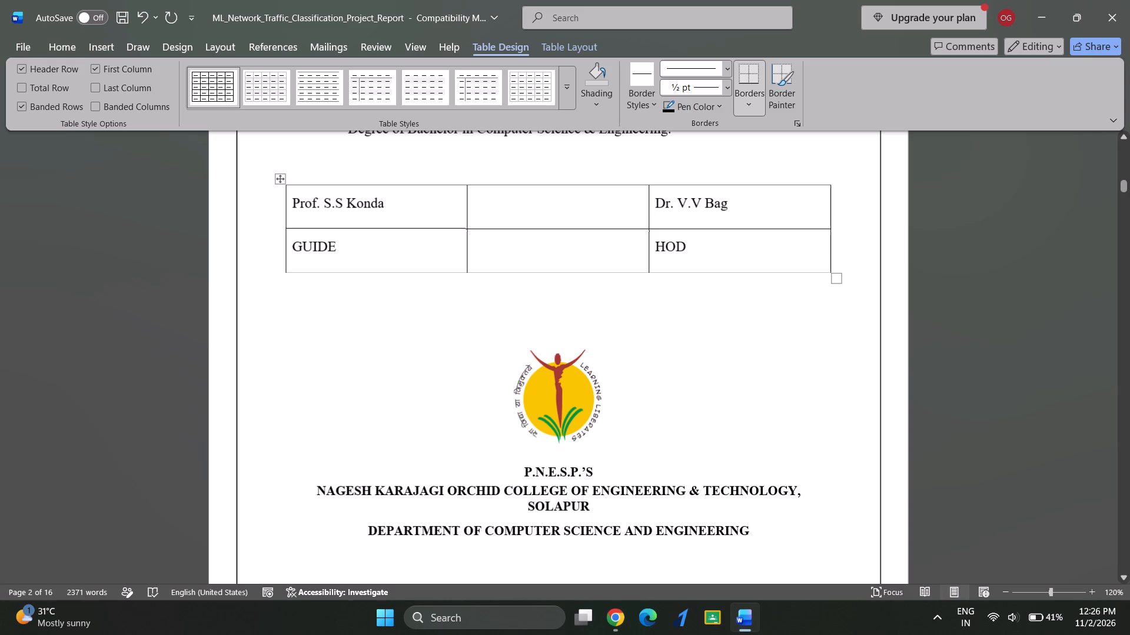
pyautogui.click(701, 199)
pyautogui.press('.')
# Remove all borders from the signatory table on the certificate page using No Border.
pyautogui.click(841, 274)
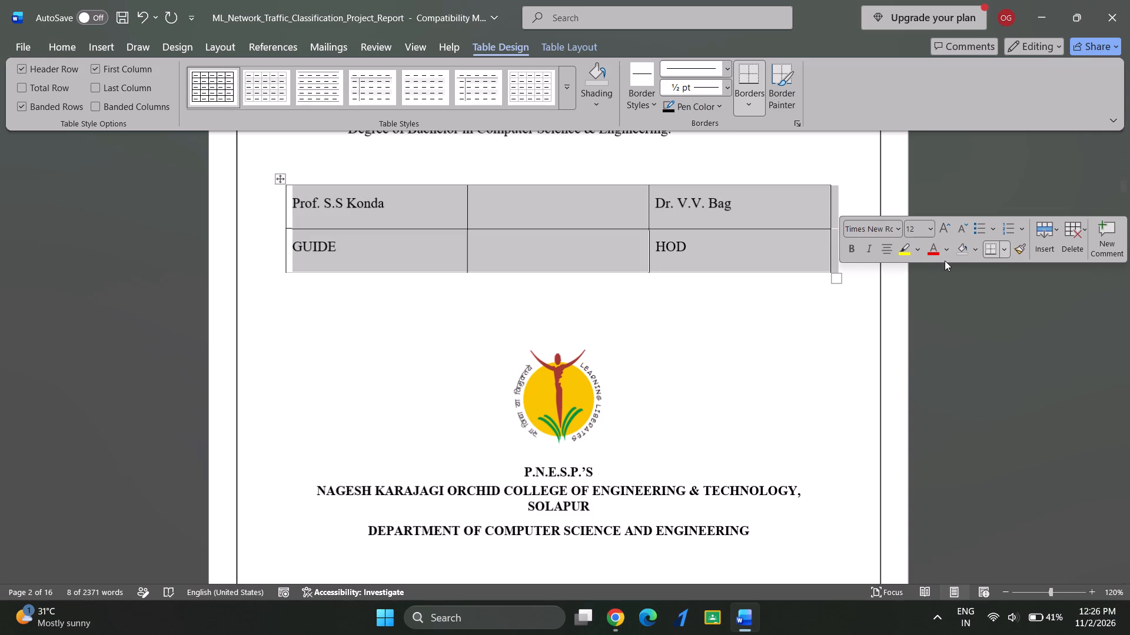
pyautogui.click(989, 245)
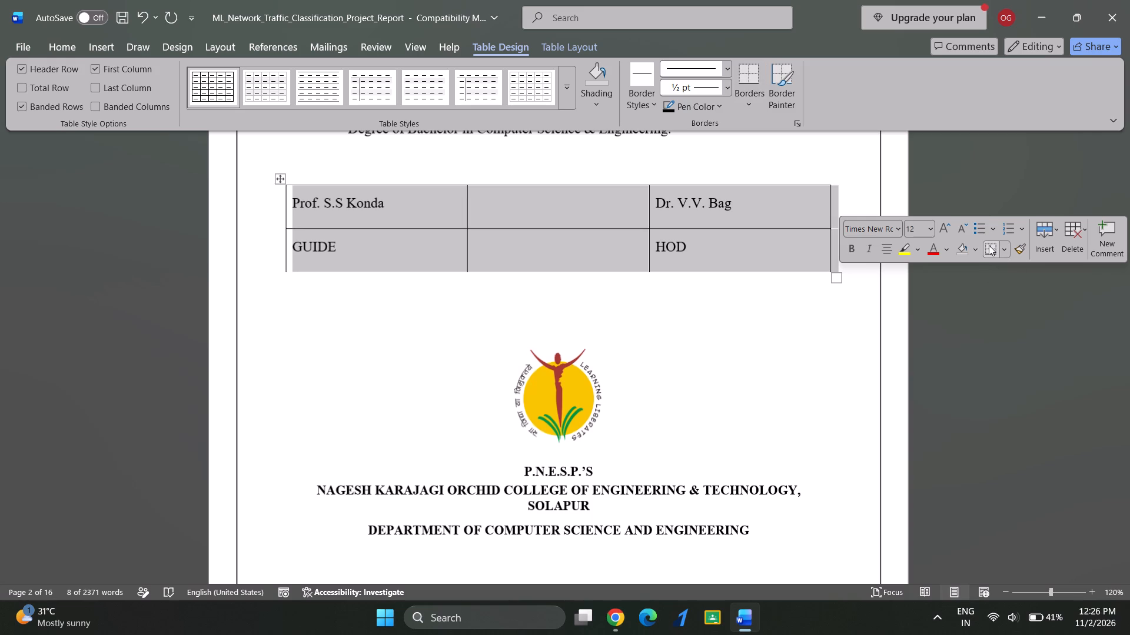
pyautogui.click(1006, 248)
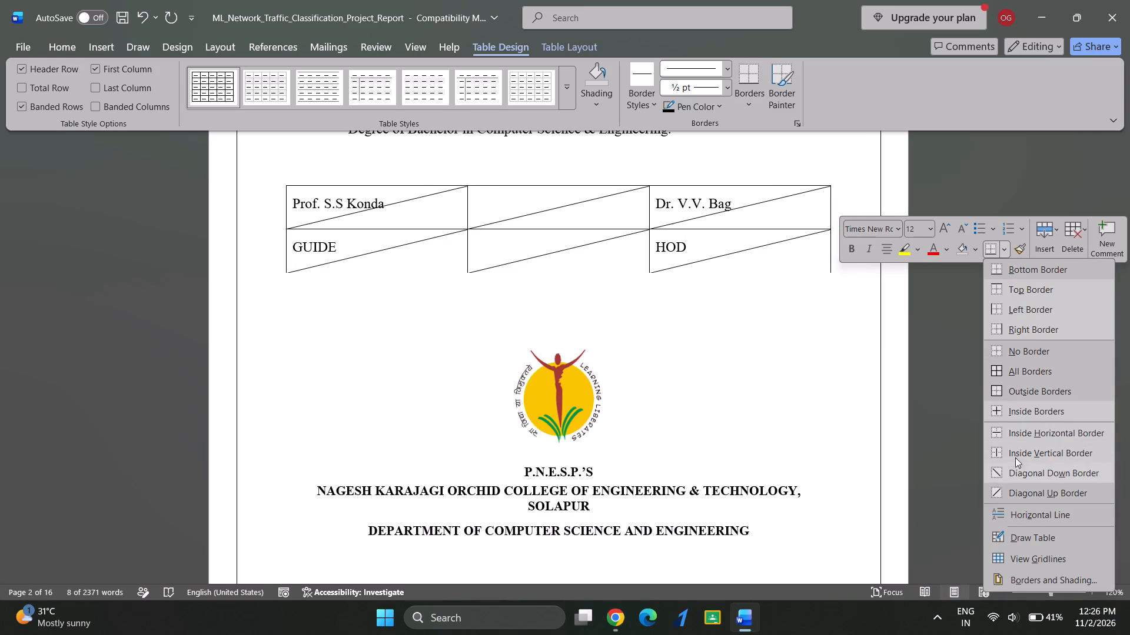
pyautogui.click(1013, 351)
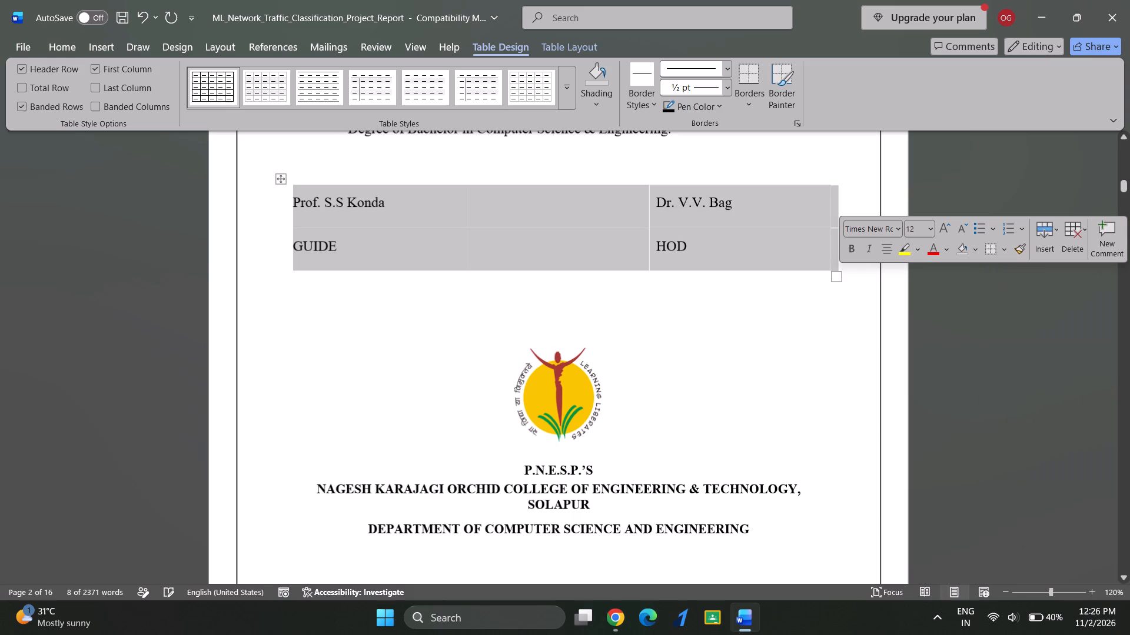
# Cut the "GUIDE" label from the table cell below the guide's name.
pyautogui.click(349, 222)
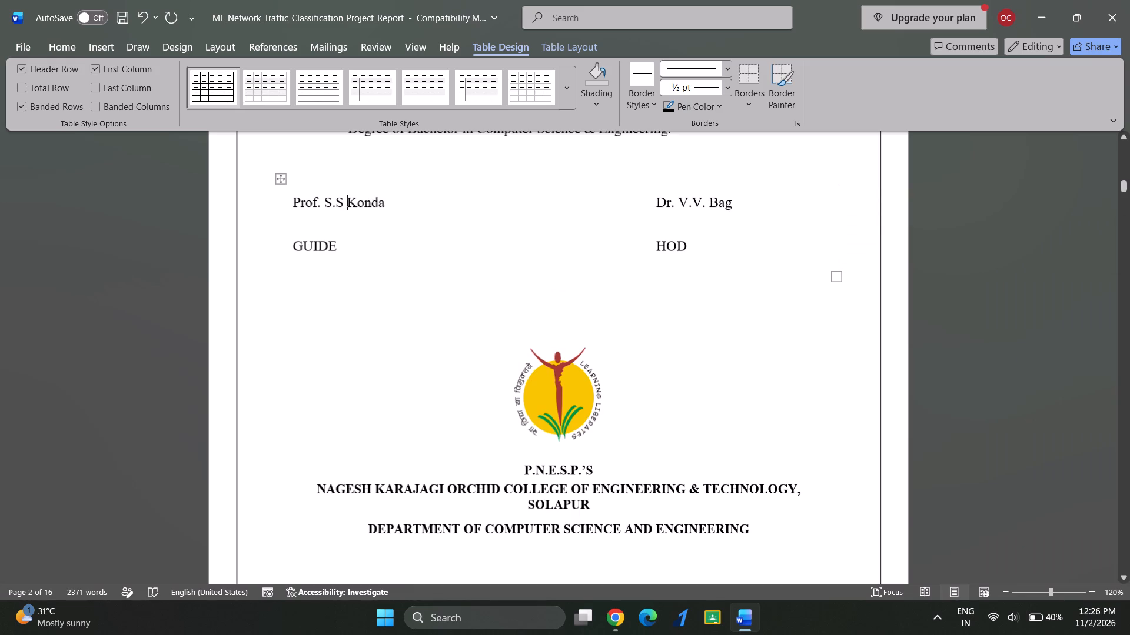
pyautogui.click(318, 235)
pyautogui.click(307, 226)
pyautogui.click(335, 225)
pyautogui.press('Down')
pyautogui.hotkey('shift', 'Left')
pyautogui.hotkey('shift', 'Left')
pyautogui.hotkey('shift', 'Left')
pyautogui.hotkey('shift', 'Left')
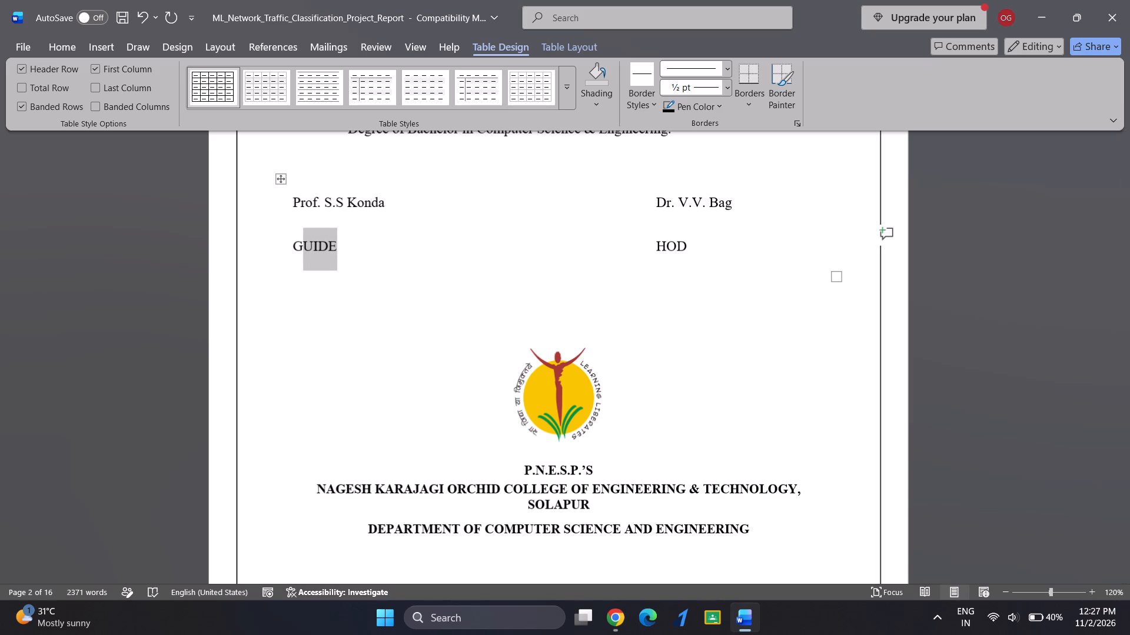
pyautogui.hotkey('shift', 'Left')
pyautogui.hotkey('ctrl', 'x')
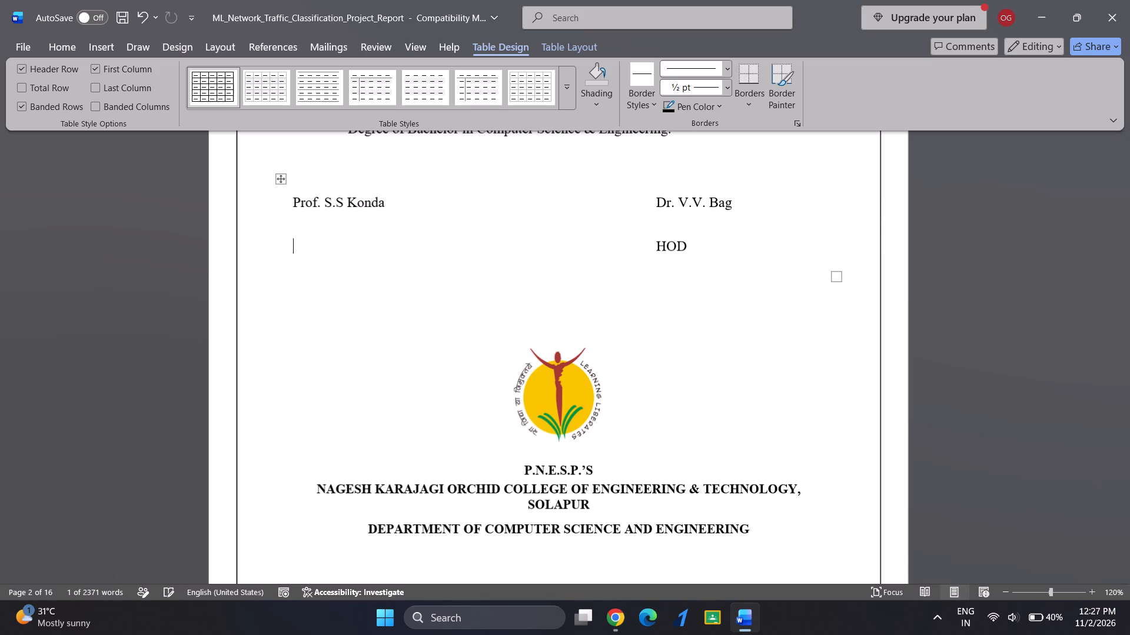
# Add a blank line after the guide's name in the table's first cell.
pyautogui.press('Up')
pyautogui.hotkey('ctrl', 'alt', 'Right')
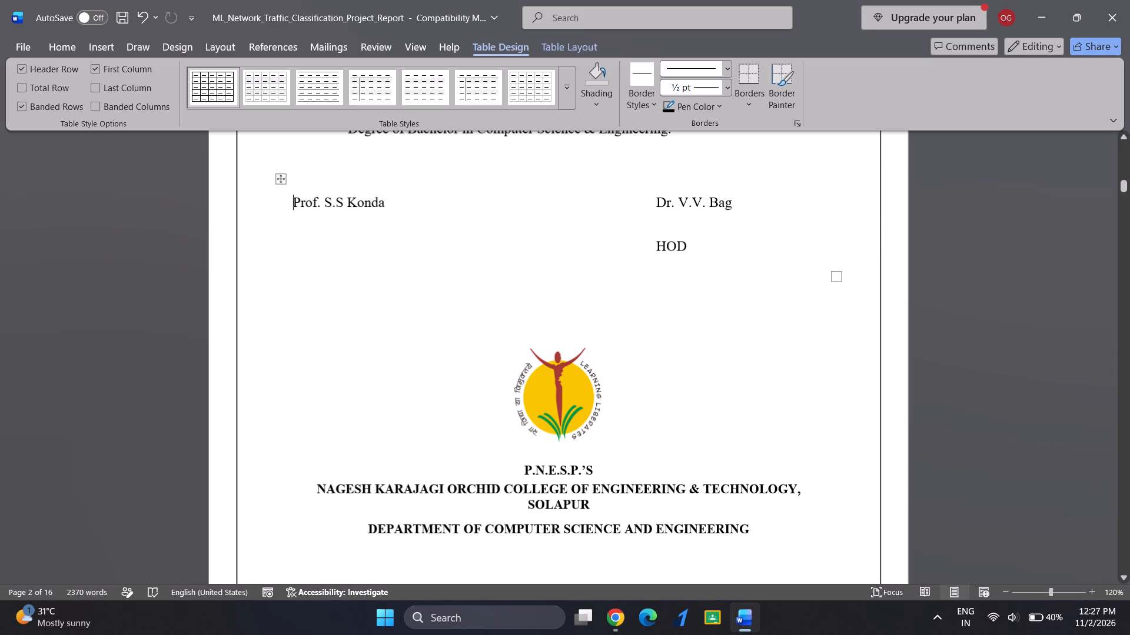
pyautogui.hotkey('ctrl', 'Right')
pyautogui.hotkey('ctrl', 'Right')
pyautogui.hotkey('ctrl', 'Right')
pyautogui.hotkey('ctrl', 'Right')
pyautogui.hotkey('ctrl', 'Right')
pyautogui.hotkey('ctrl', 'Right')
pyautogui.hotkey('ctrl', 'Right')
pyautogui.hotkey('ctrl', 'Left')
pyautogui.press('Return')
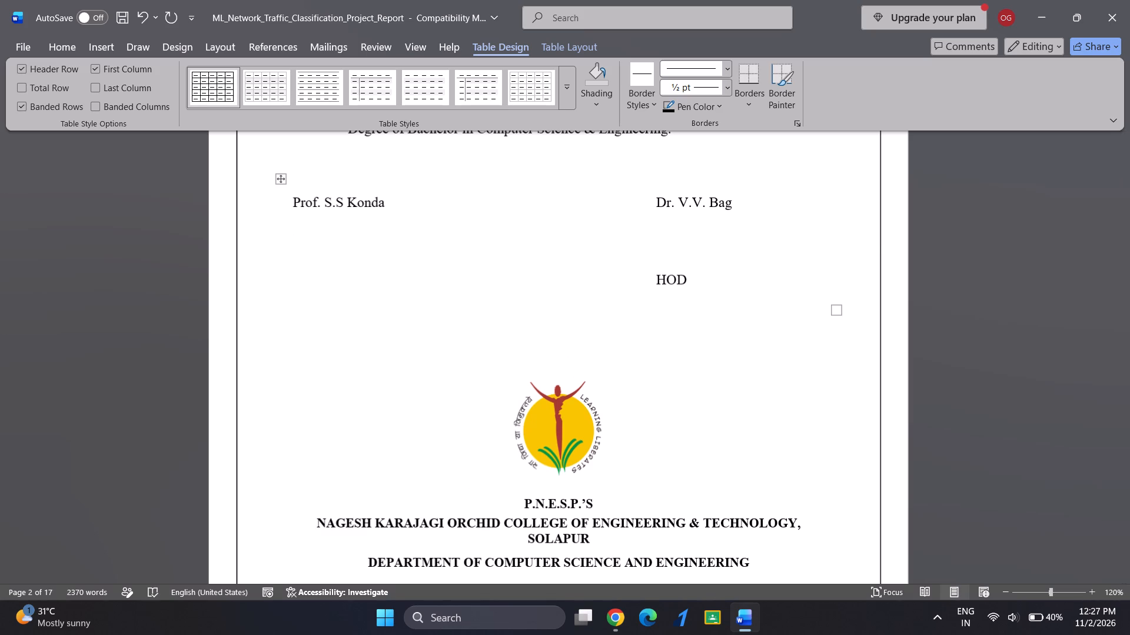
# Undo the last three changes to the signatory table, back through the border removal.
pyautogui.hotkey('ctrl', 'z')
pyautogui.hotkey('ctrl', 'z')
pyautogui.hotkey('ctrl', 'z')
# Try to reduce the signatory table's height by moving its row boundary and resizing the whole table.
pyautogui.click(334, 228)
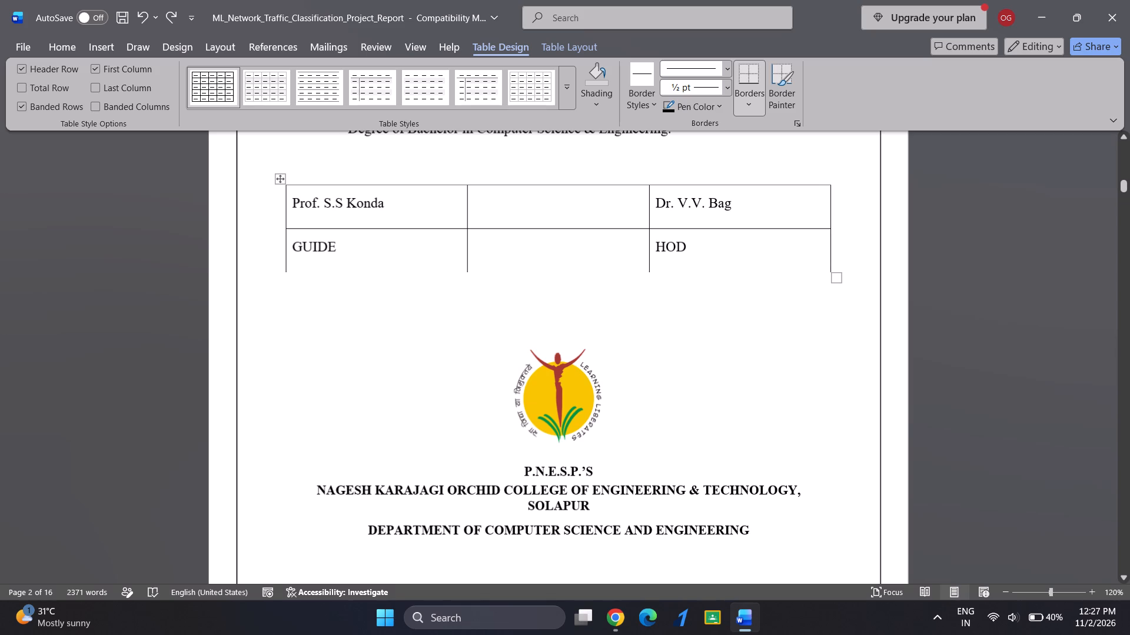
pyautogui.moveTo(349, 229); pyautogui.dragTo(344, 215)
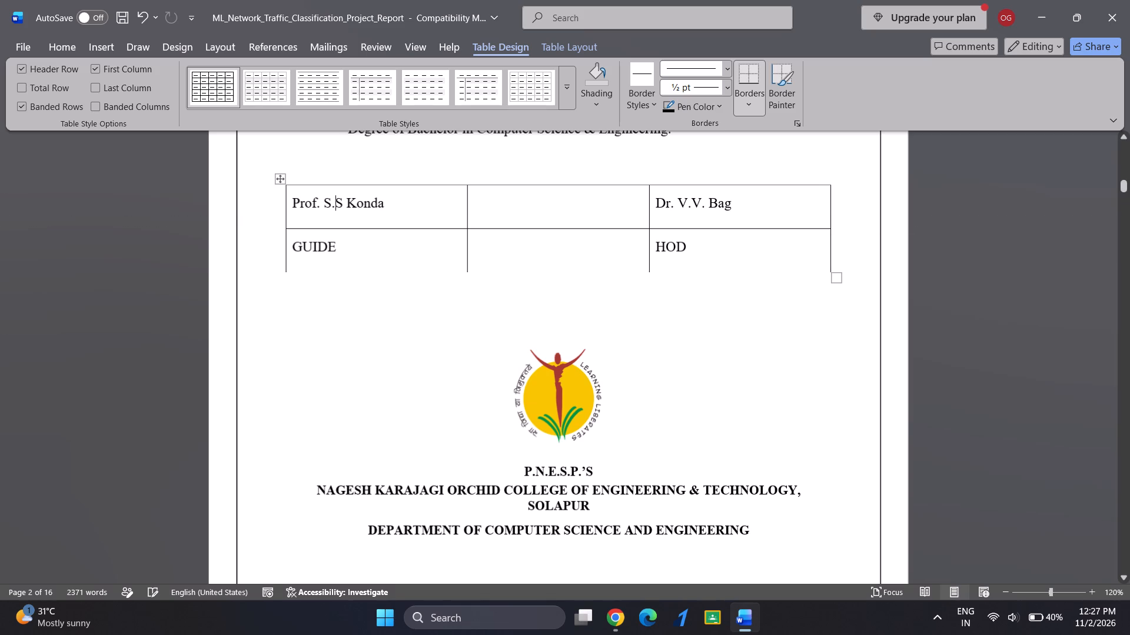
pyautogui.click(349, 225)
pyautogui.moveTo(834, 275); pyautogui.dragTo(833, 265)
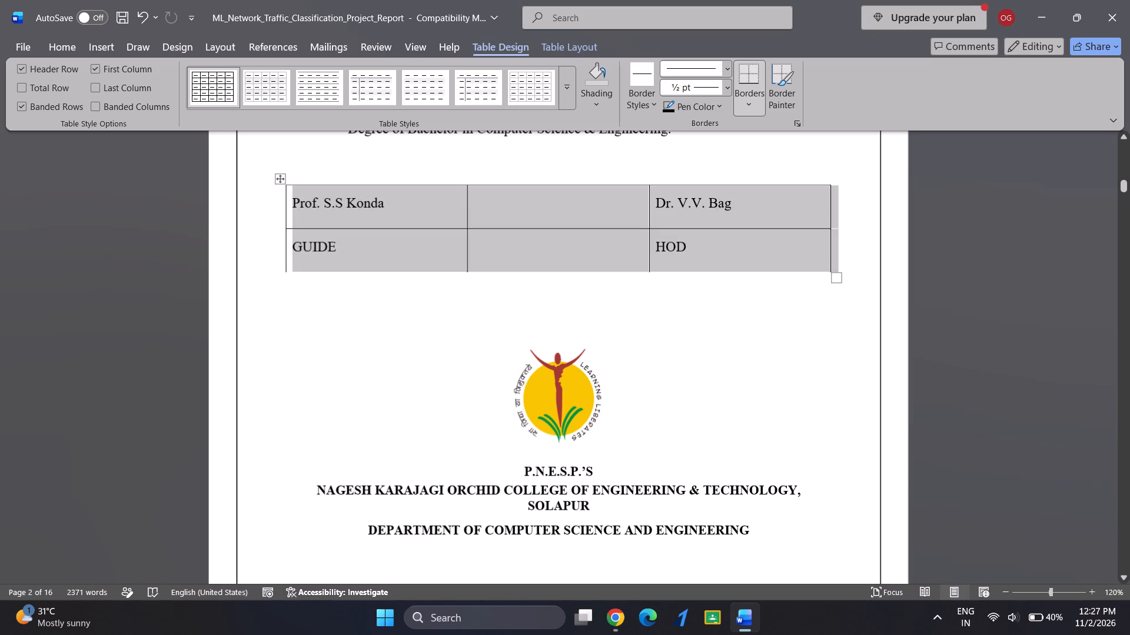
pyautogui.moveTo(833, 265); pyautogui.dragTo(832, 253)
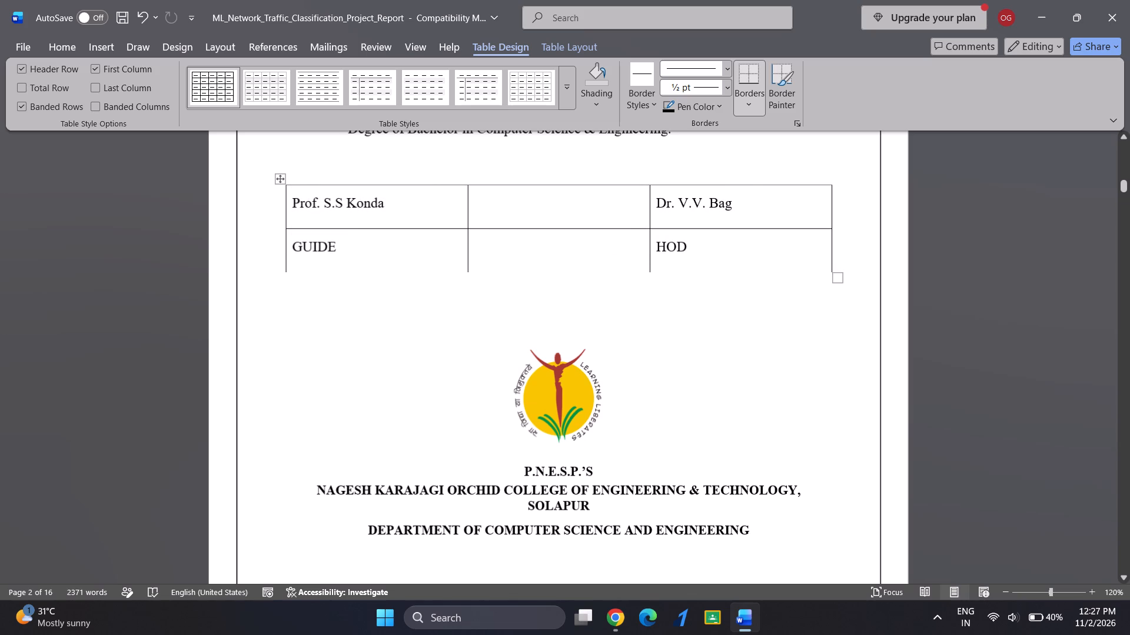
# Apply All Borders to the whole signatory table on the certificate page.
pyautogui.scroll(1, 614, 292)
pyautogui.click(284, 276)
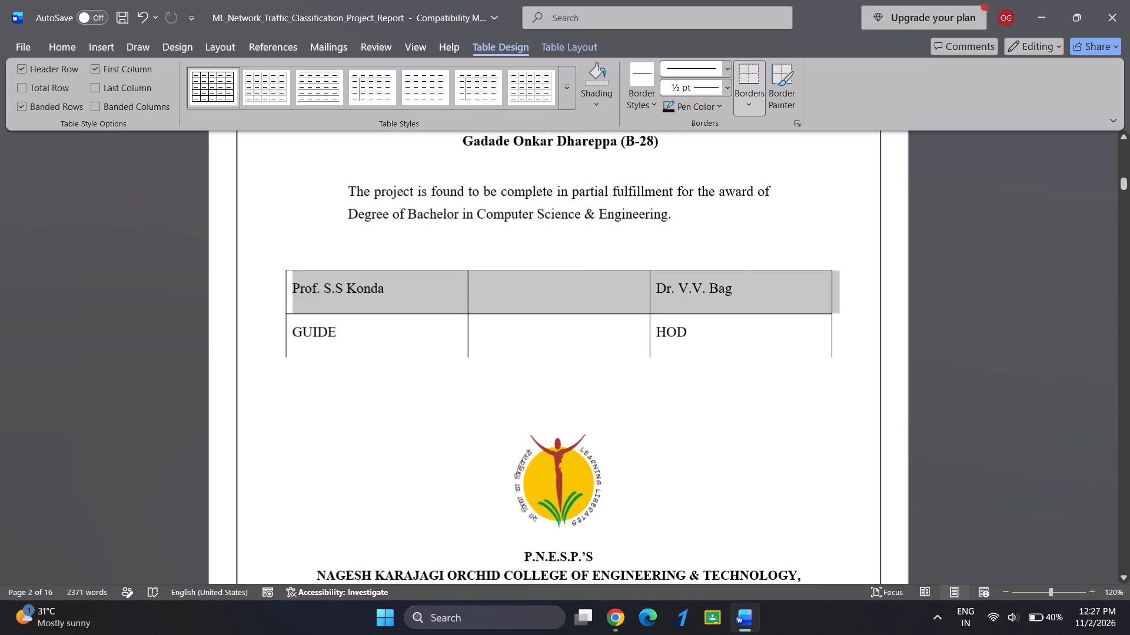
pyautogui.click(355, 299)
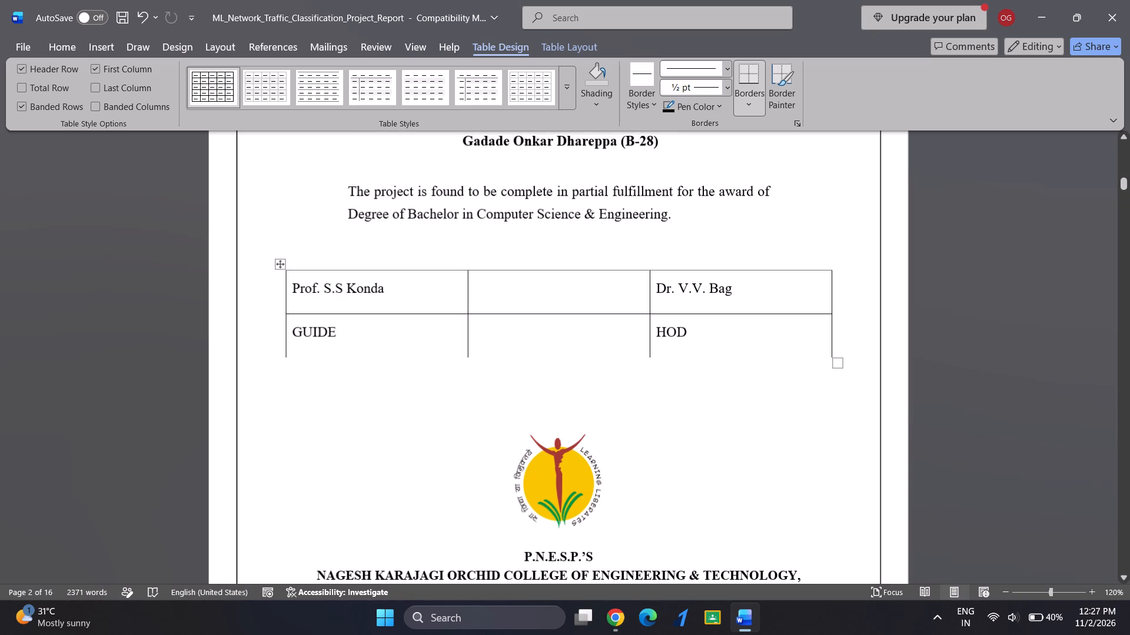
pyautogui.click(278, 268)
pyautogui.click(278, 268)
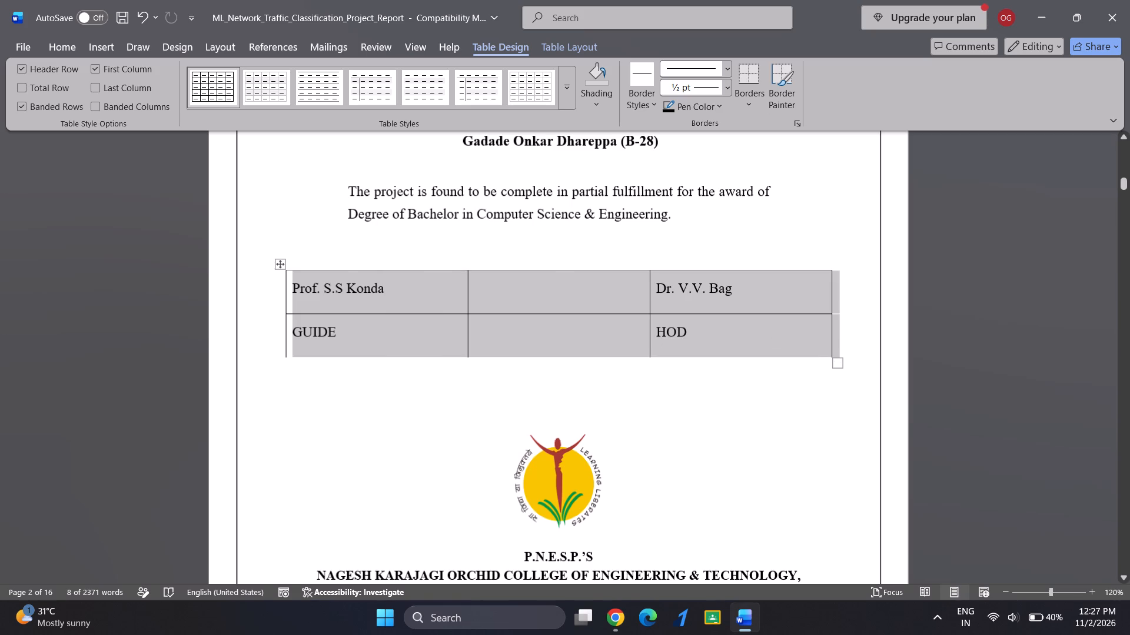
pyautogui.click(742, 103)
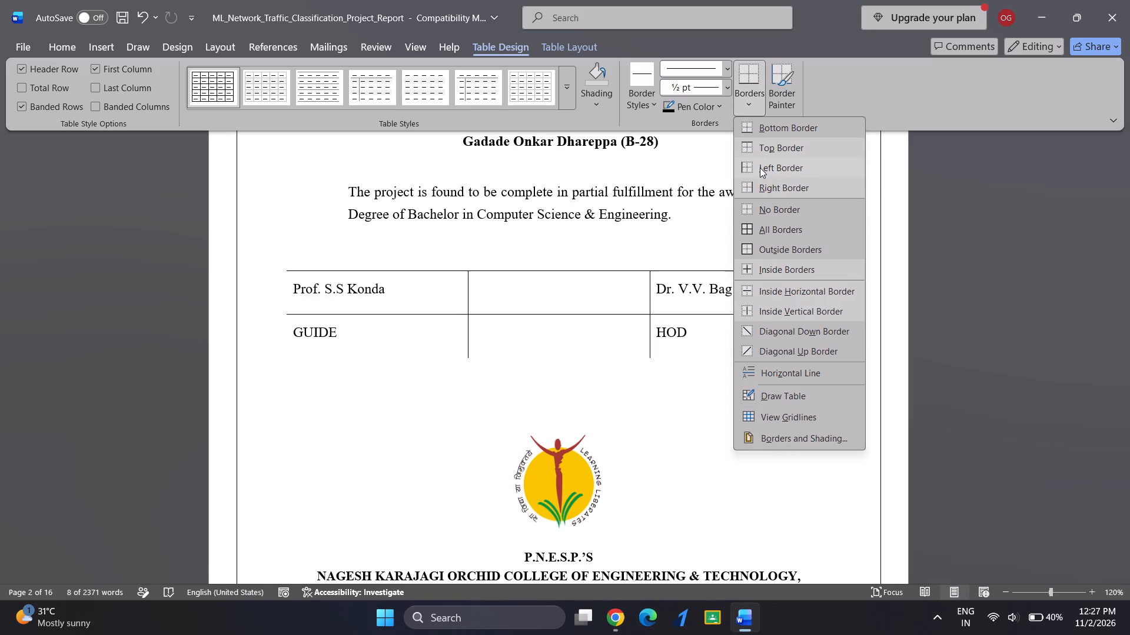
pyautogui.click(759, 228)
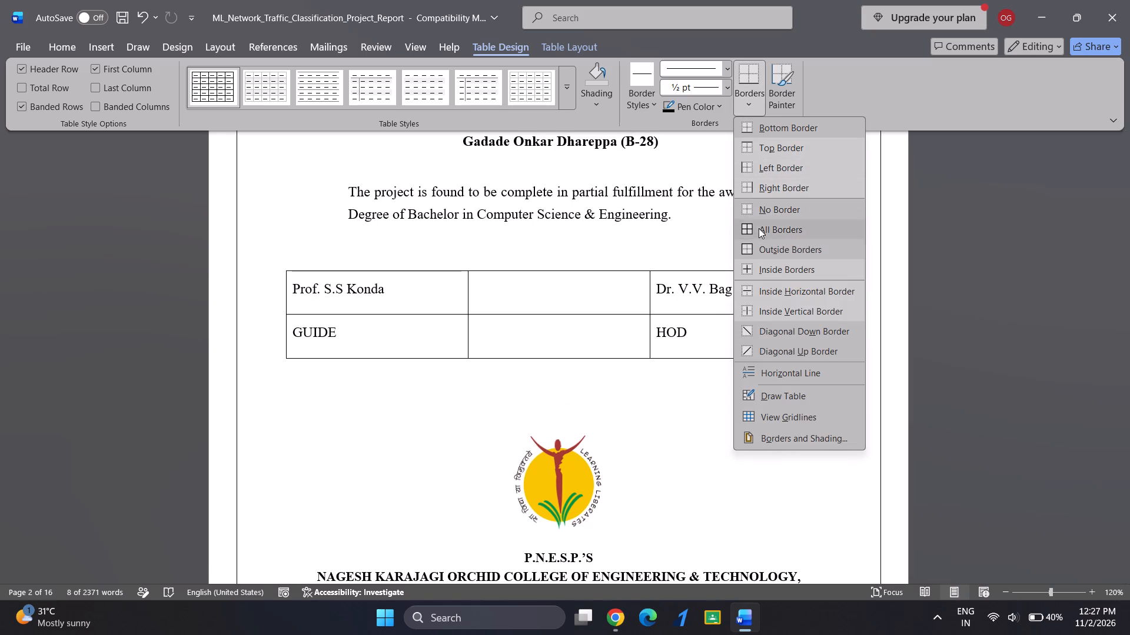
pyautogui.click(804, 352)
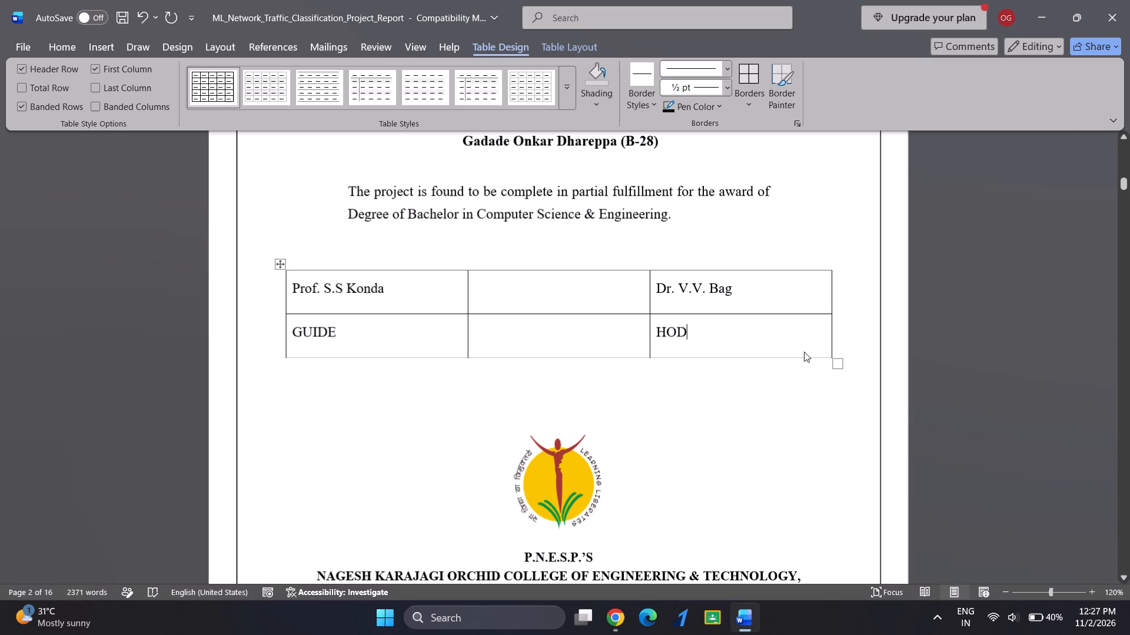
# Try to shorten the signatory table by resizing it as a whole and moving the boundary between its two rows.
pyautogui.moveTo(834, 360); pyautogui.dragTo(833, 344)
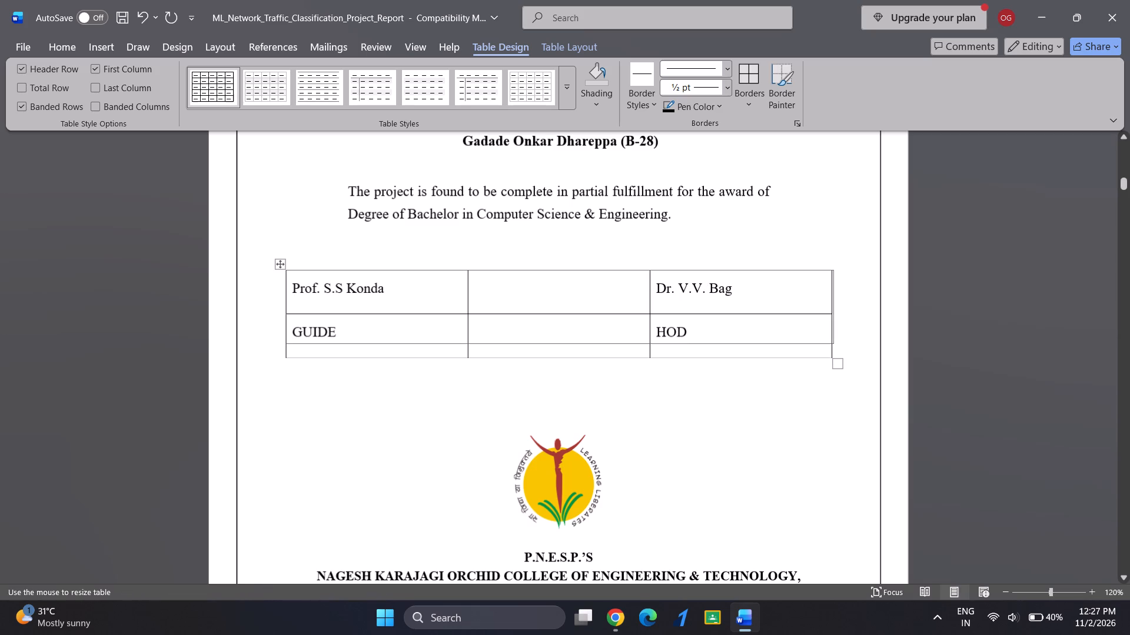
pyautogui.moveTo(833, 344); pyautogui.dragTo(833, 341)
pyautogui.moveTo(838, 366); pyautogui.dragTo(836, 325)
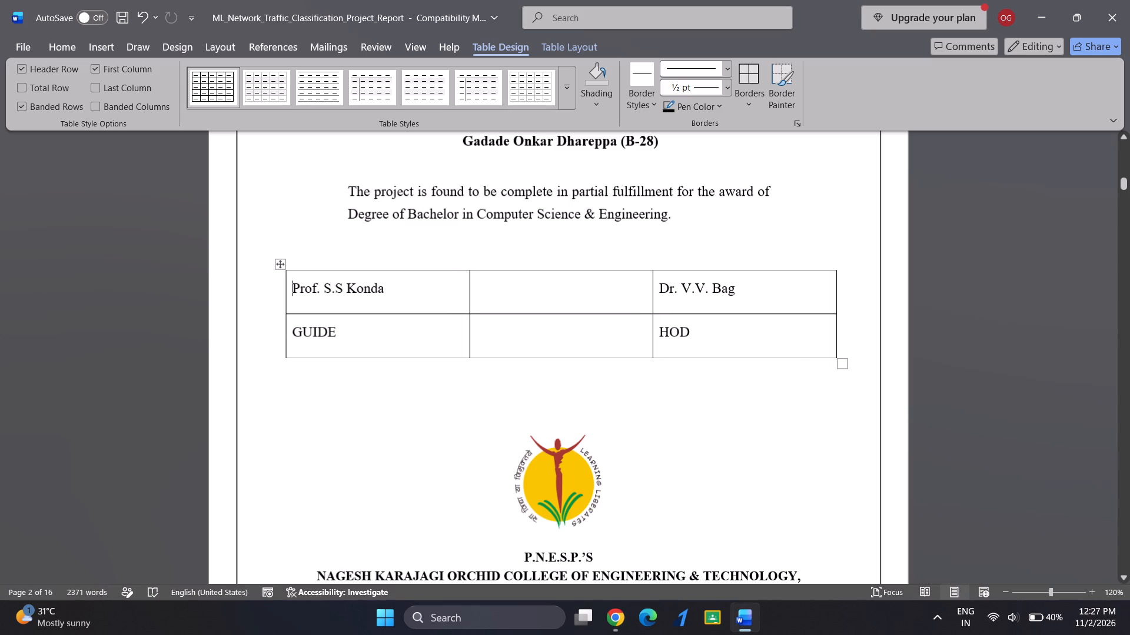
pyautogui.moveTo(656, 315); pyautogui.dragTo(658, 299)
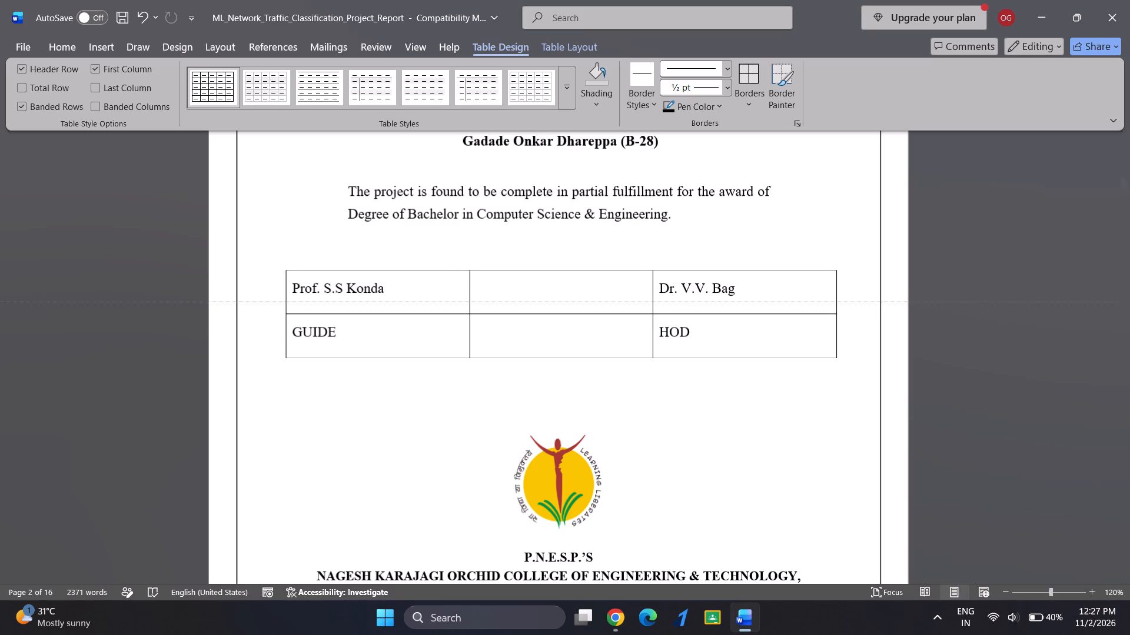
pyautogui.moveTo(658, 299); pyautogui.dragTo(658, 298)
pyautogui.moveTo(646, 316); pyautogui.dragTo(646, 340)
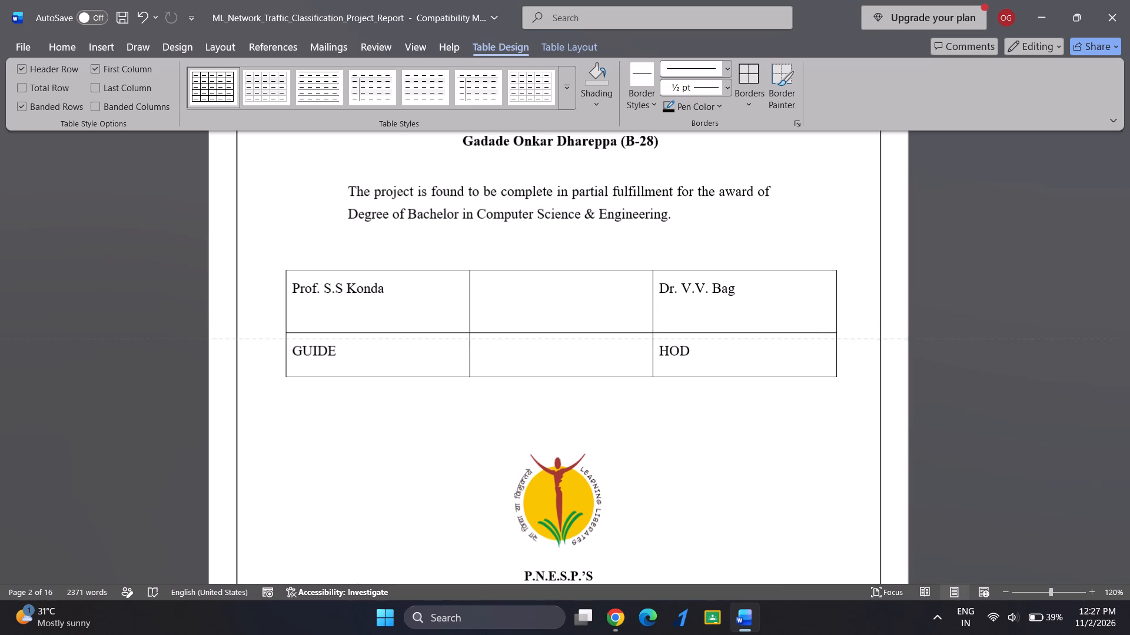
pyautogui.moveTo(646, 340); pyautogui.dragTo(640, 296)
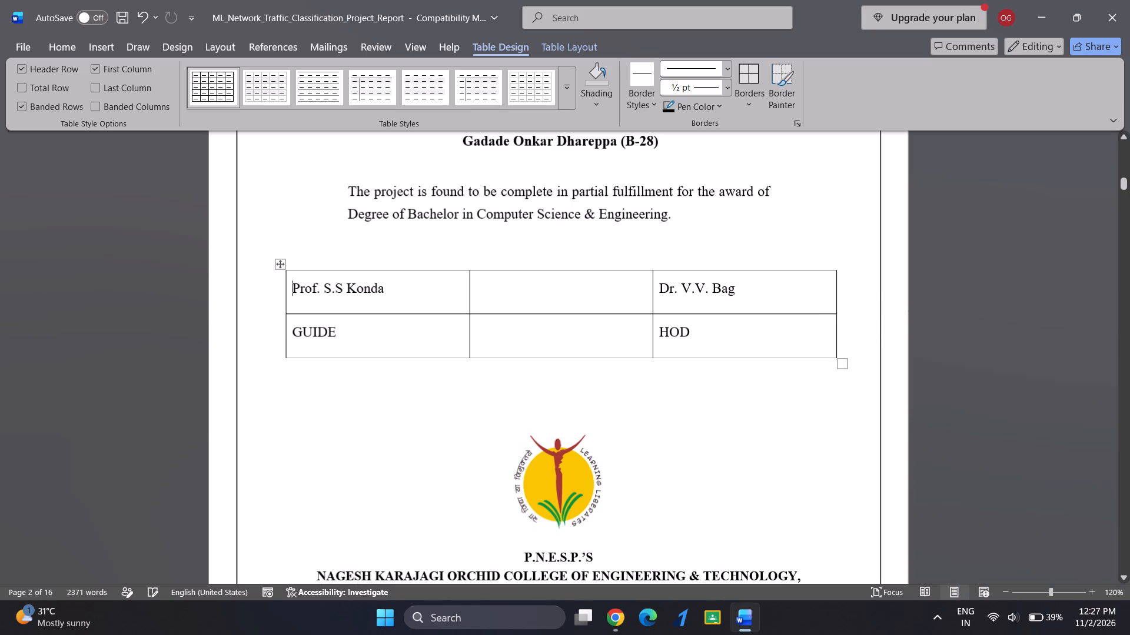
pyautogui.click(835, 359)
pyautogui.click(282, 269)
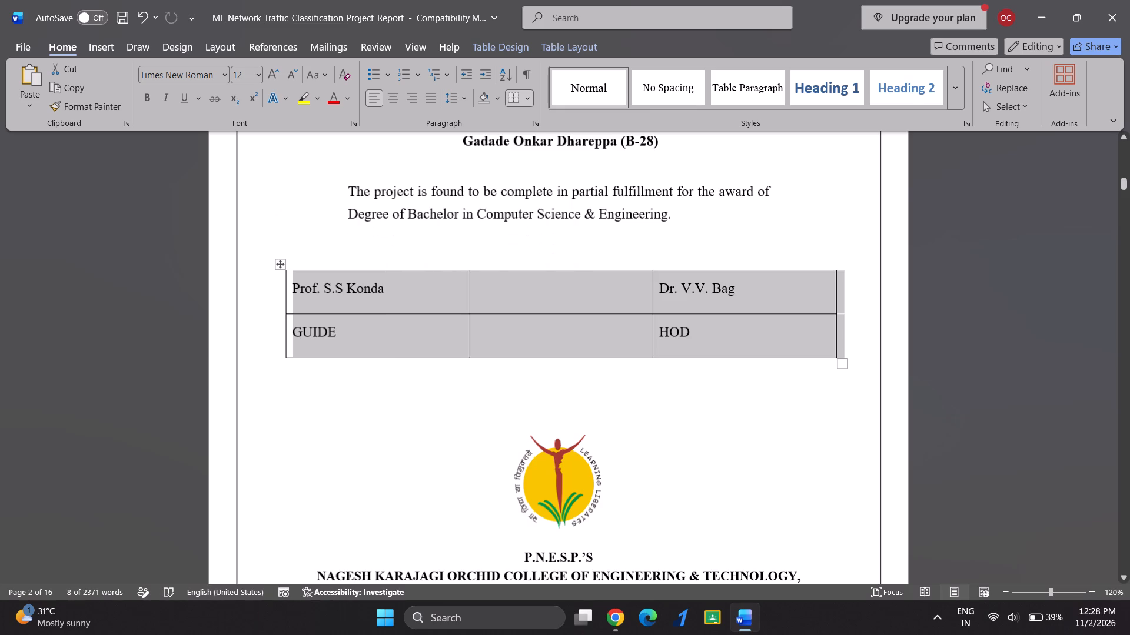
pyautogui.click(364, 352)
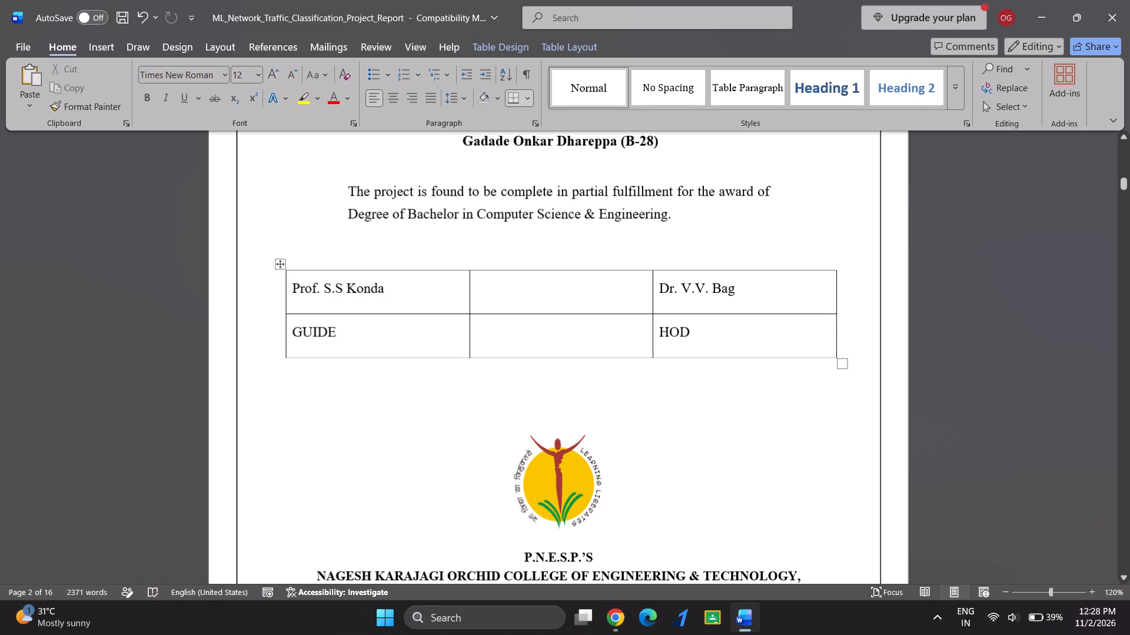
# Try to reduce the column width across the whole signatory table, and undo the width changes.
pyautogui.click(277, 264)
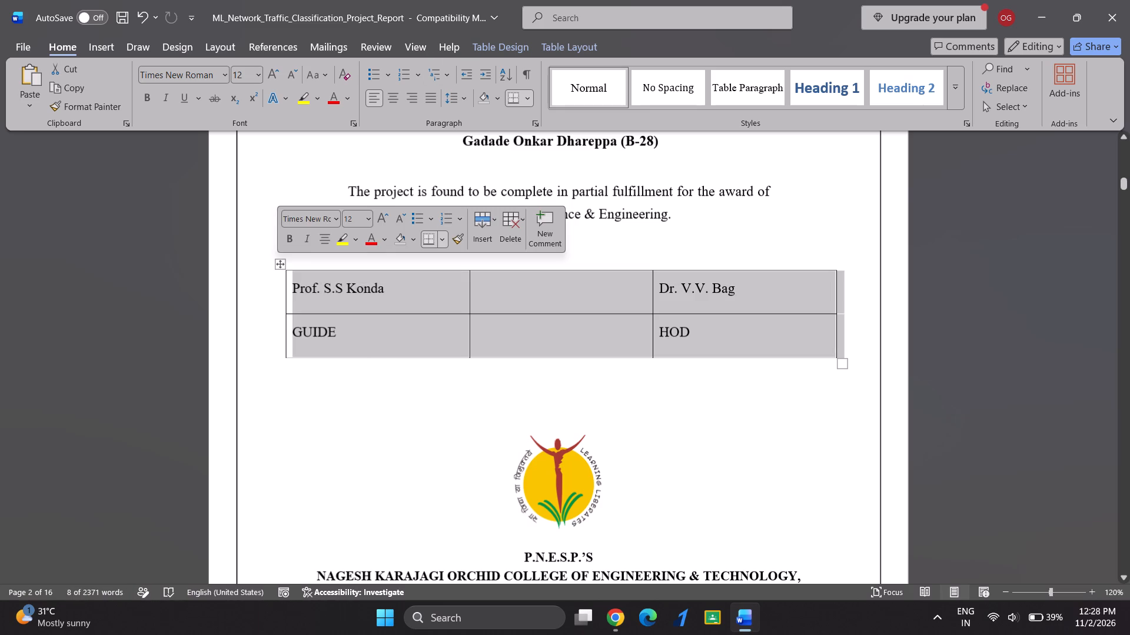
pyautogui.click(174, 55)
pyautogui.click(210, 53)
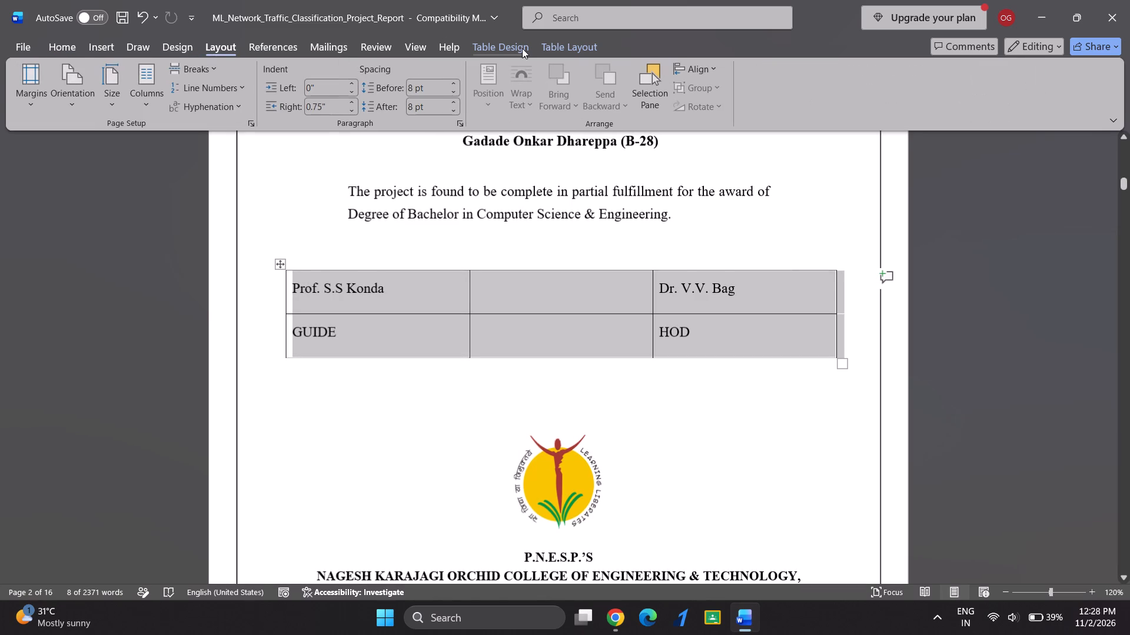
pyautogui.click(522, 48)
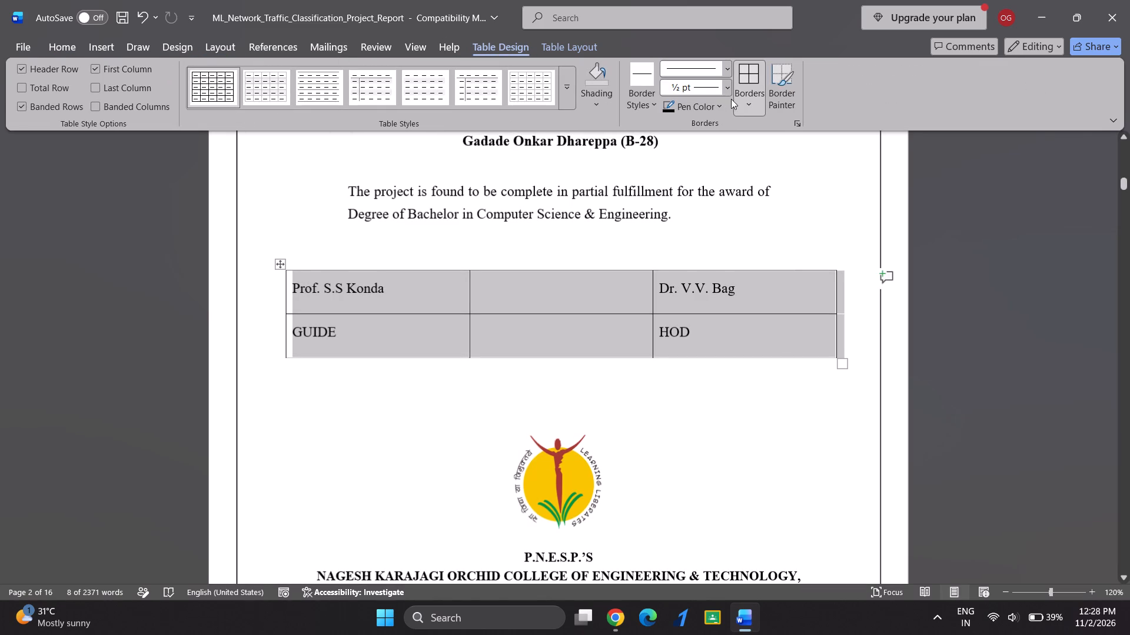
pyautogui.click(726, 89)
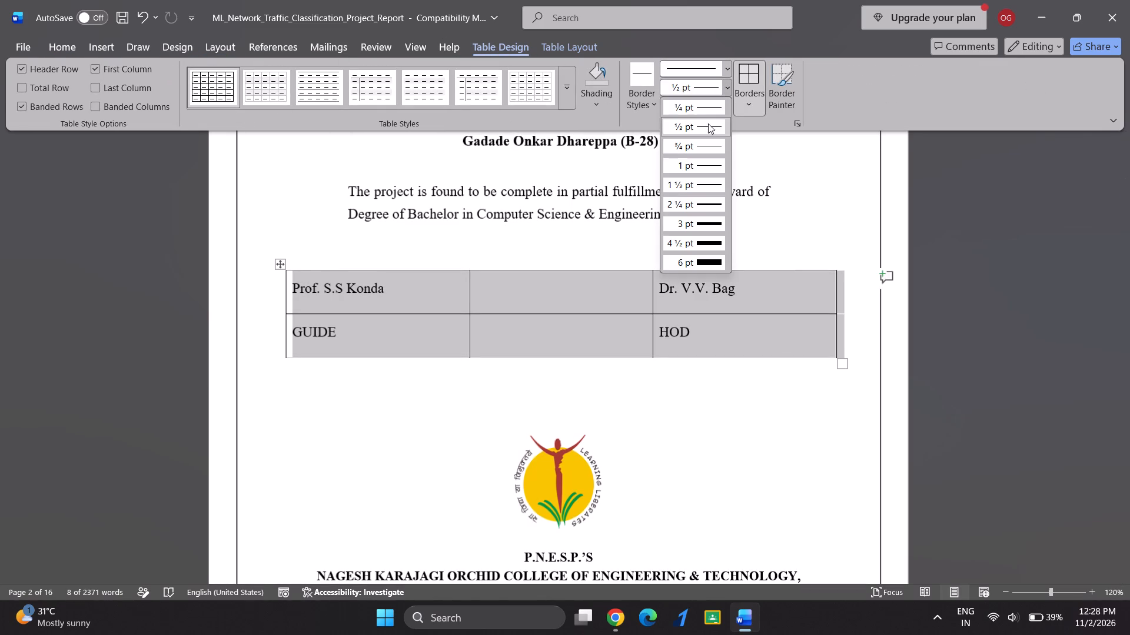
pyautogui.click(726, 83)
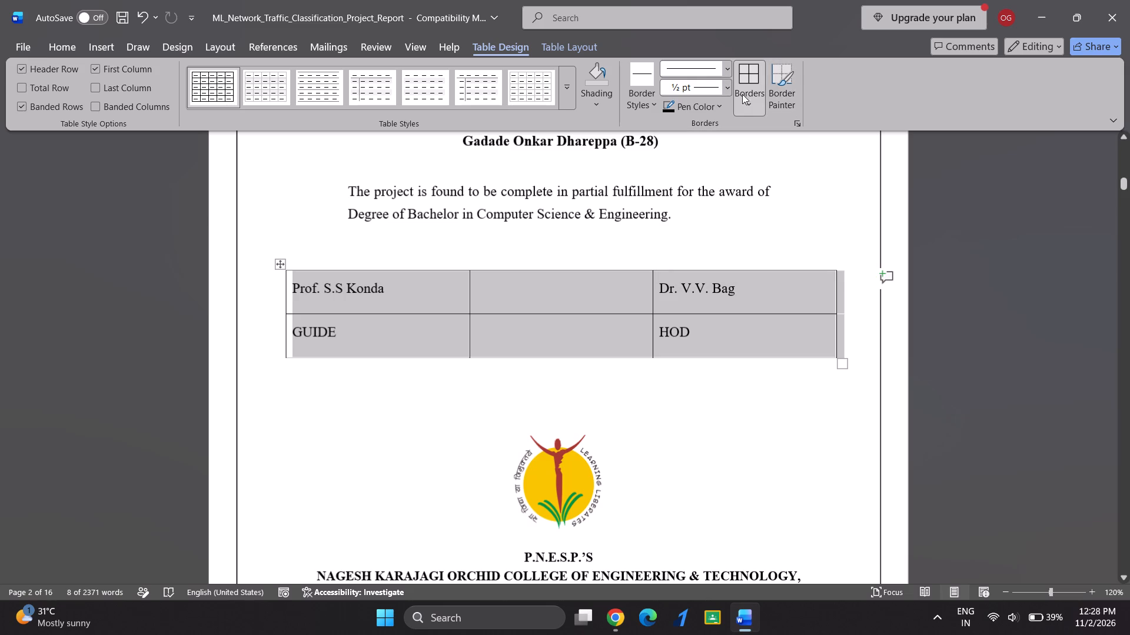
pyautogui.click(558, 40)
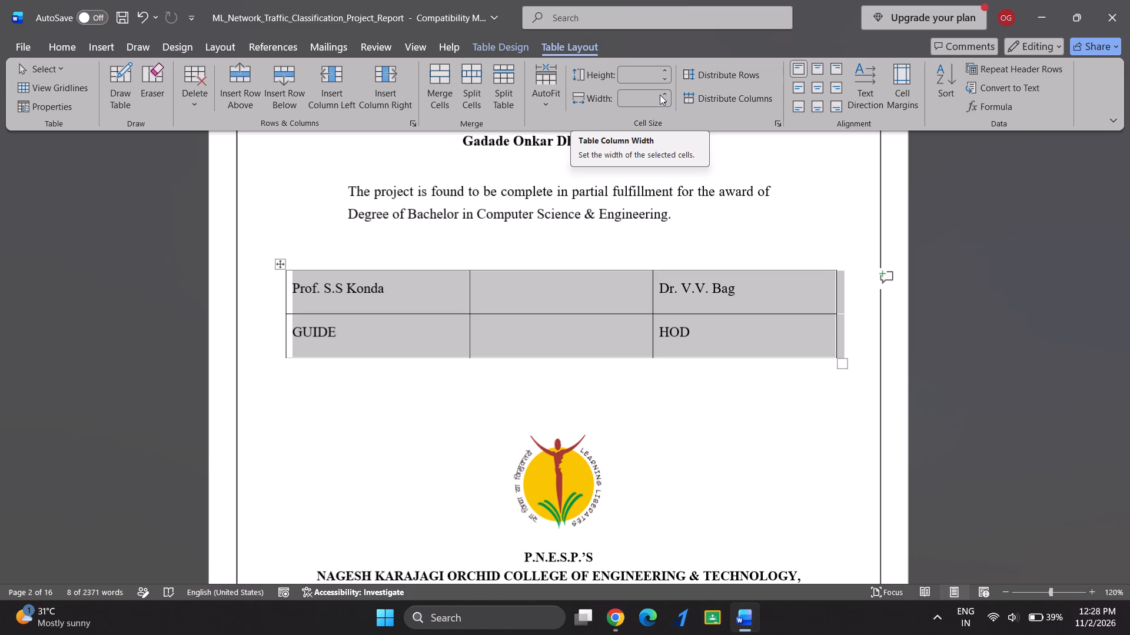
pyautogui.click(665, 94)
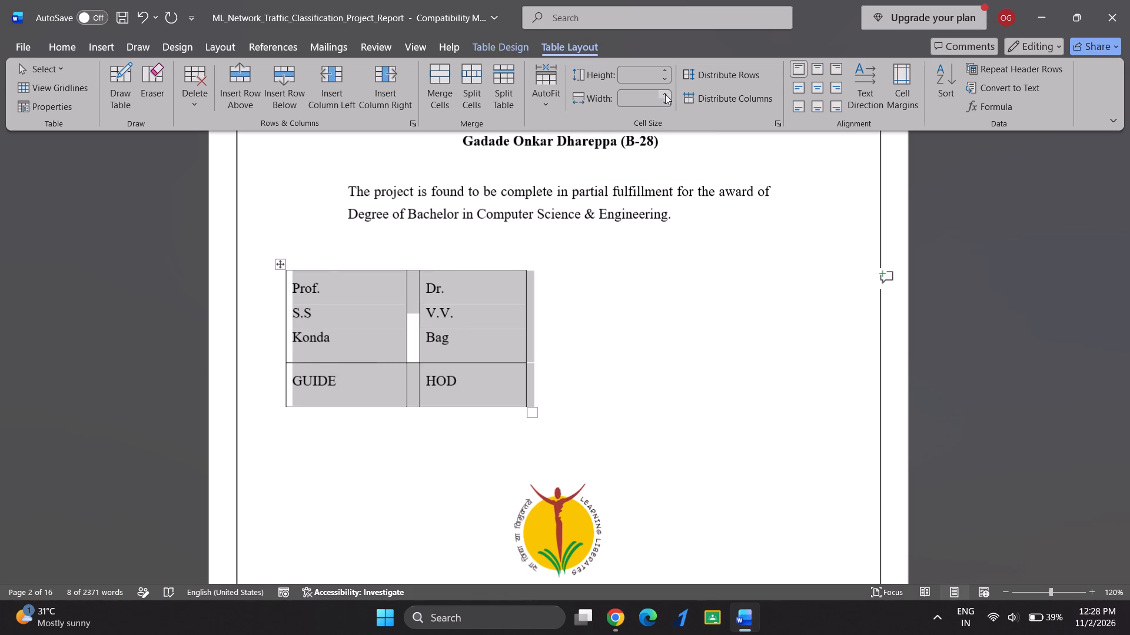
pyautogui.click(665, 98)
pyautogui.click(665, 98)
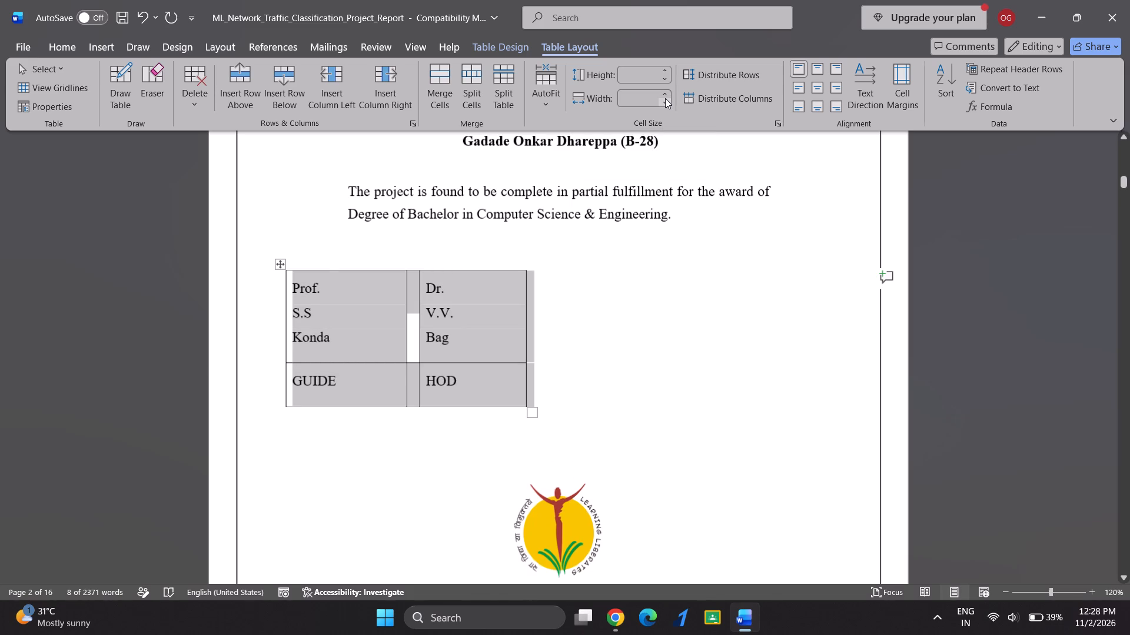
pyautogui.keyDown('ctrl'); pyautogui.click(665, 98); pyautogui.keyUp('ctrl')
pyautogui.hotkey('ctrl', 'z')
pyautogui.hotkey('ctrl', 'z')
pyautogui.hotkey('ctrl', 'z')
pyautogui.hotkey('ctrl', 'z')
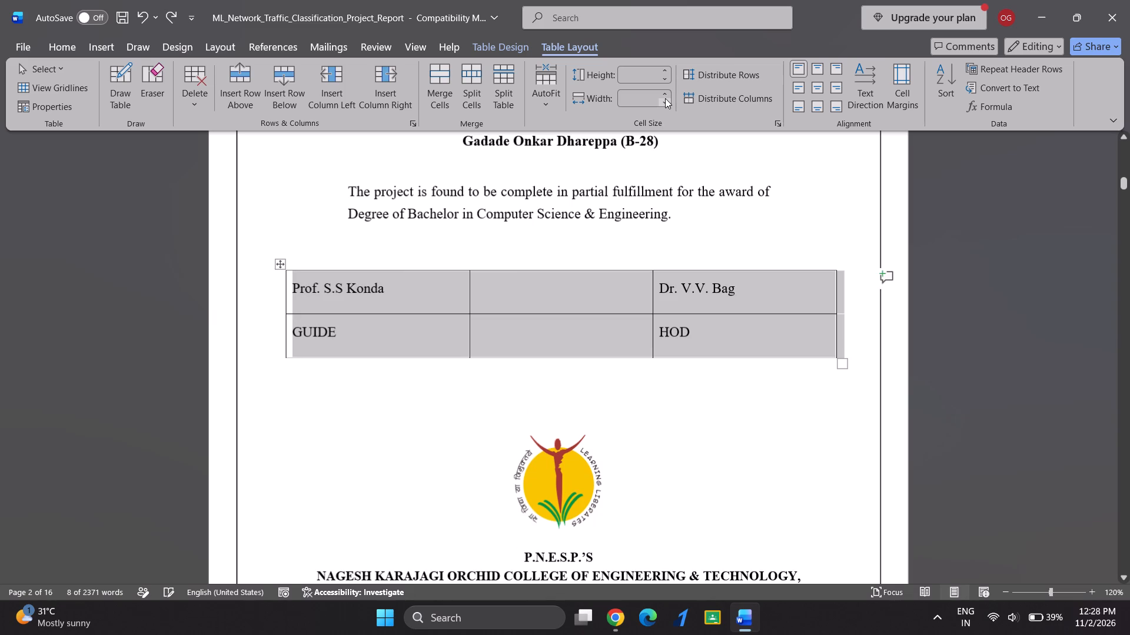
# Reduce the row height of the whole signatory table to 0".
pyautogui.click(667, 72)
pyautogui.tripleClick(667, 72)
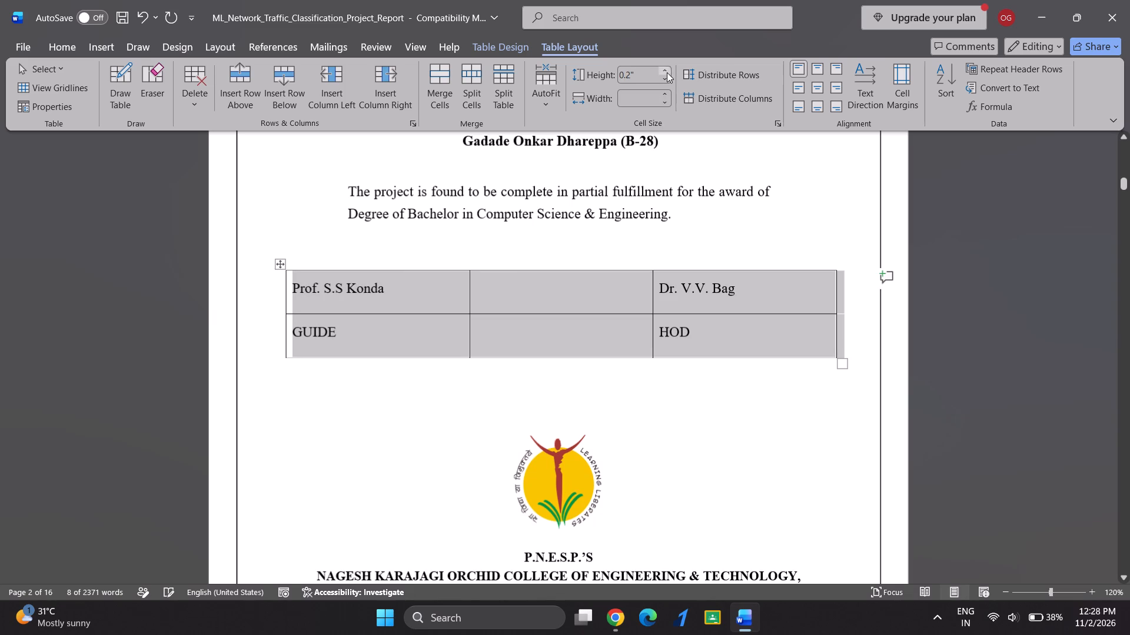
pyautogui.click(667, 72)
pyautogui.tripleClick(667, 76)
pyautogui.tripleClick(667, 76)
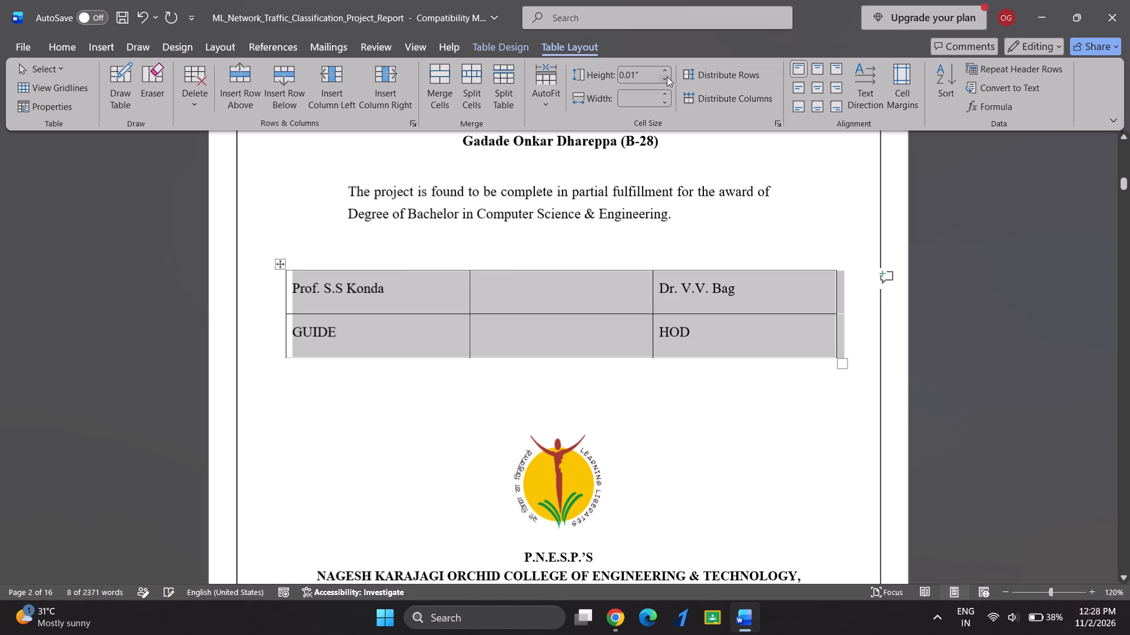
pyautogui.tripleClick(667, 76)
pyautogui.click(667, 76)
pyautogui.click(695, 307)
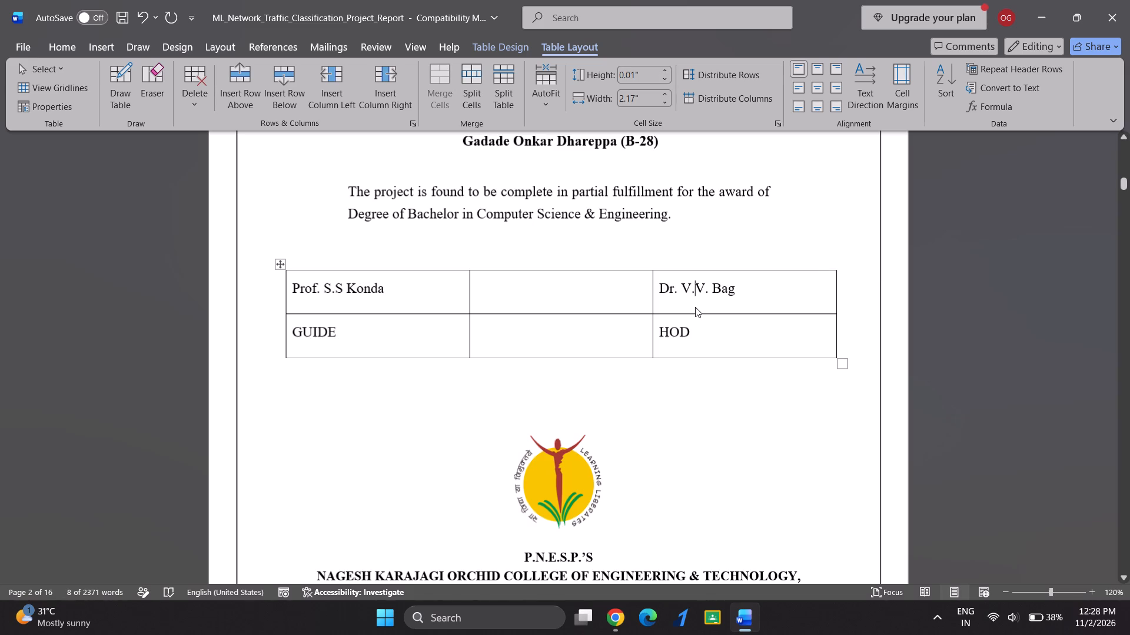
# Add an empty line below the guide's name in the signatory table's first cell.
pyautogui.click(431, 293)
pyautogui.press('Return')
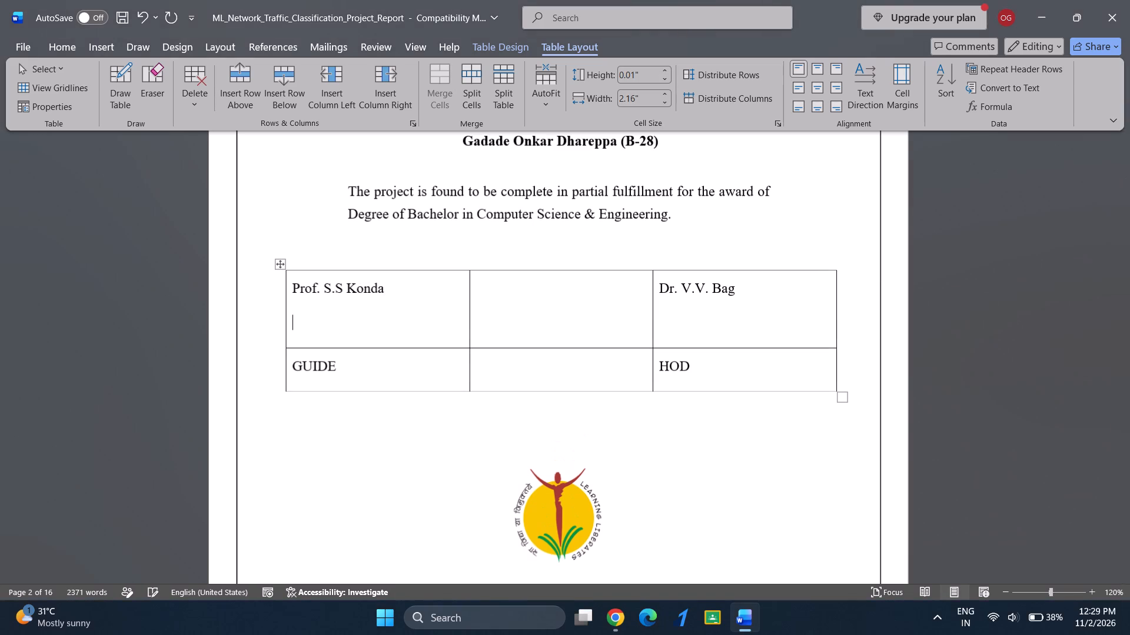
pyautogui.press('f')
pyautogui.press('BackSpace')
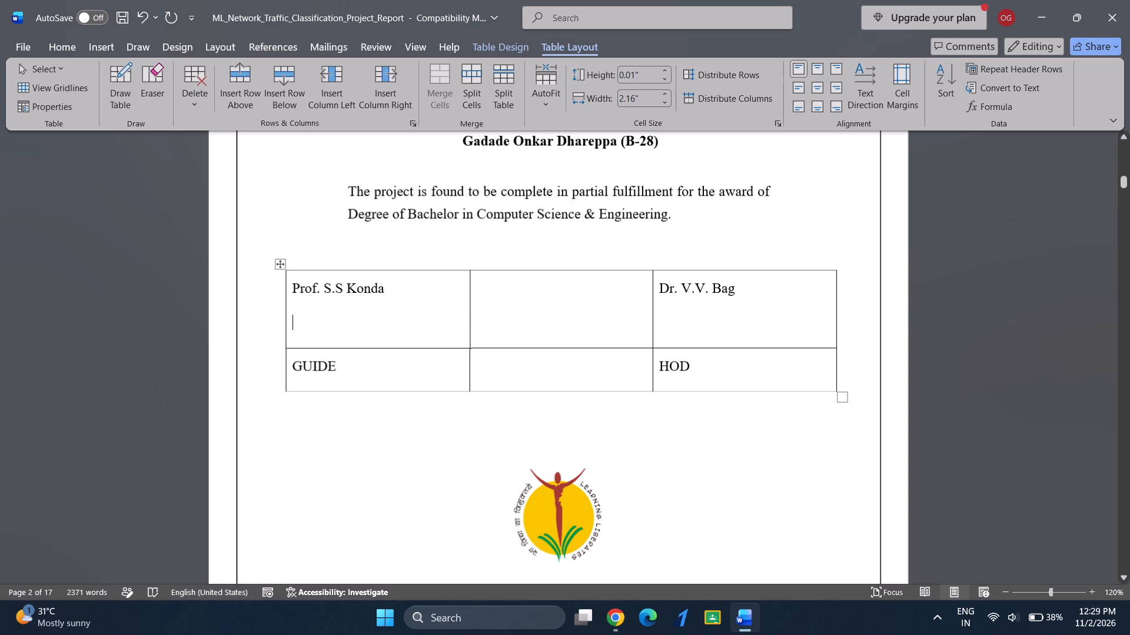
# Delete the entire second row of the signatory table, containing GUIDE and HOD.
pyautogui.click(493, 363)
pyautogui.moveTo(777, 371); pyautogui.dragTo(348, 386)
pyautogui.hotkey('ctrl', 'f')
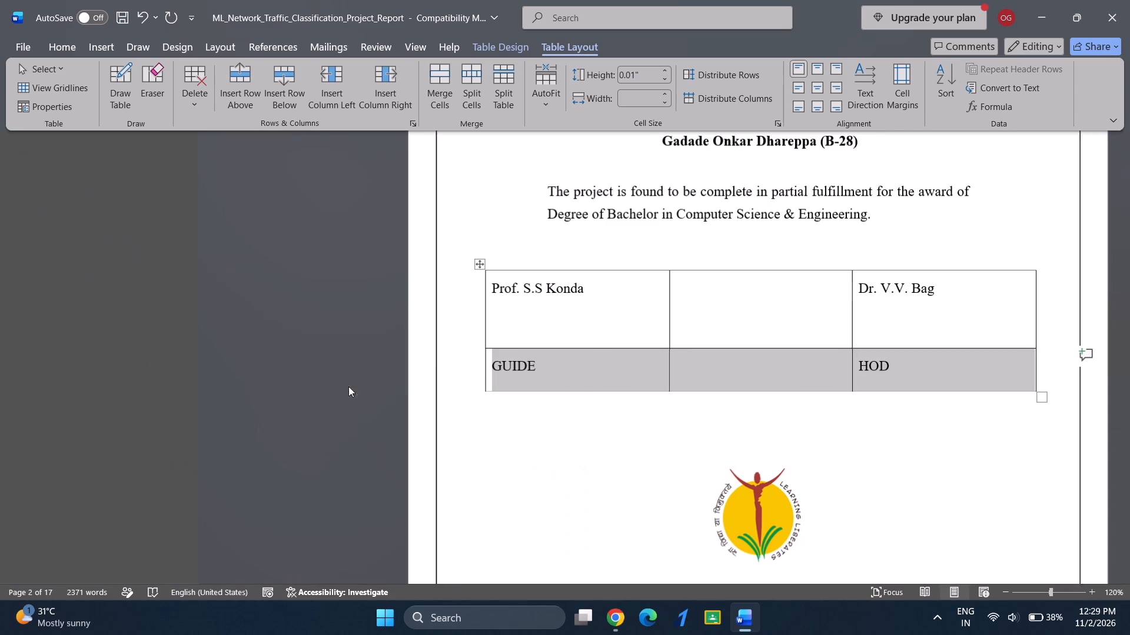
pyautogui.click(185, 151)
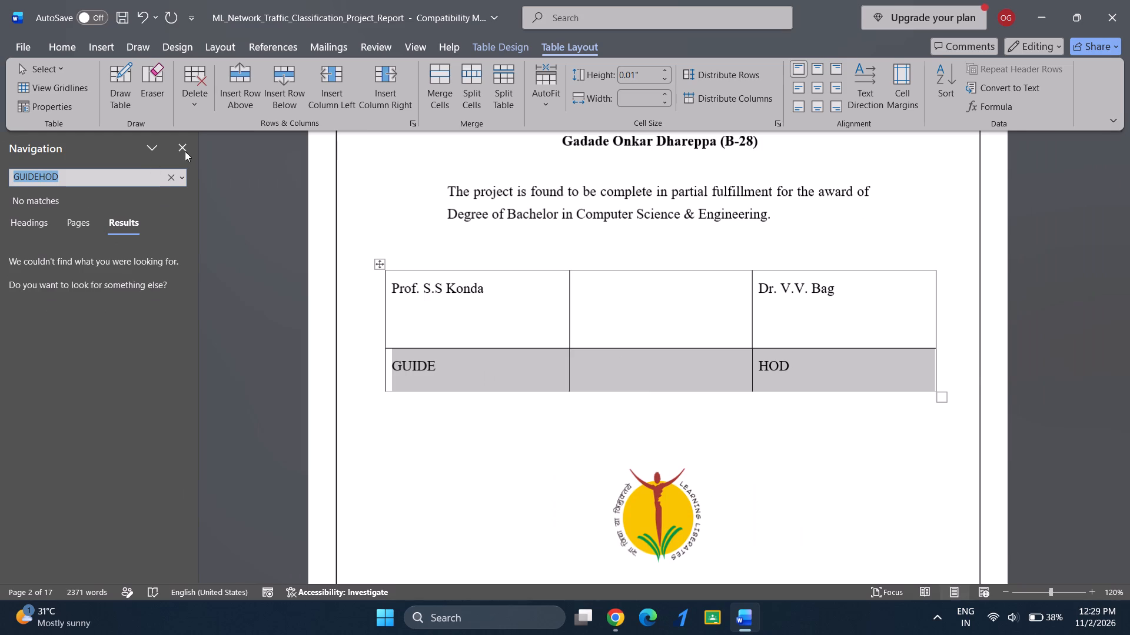
pyautogui.press('BackSpace')
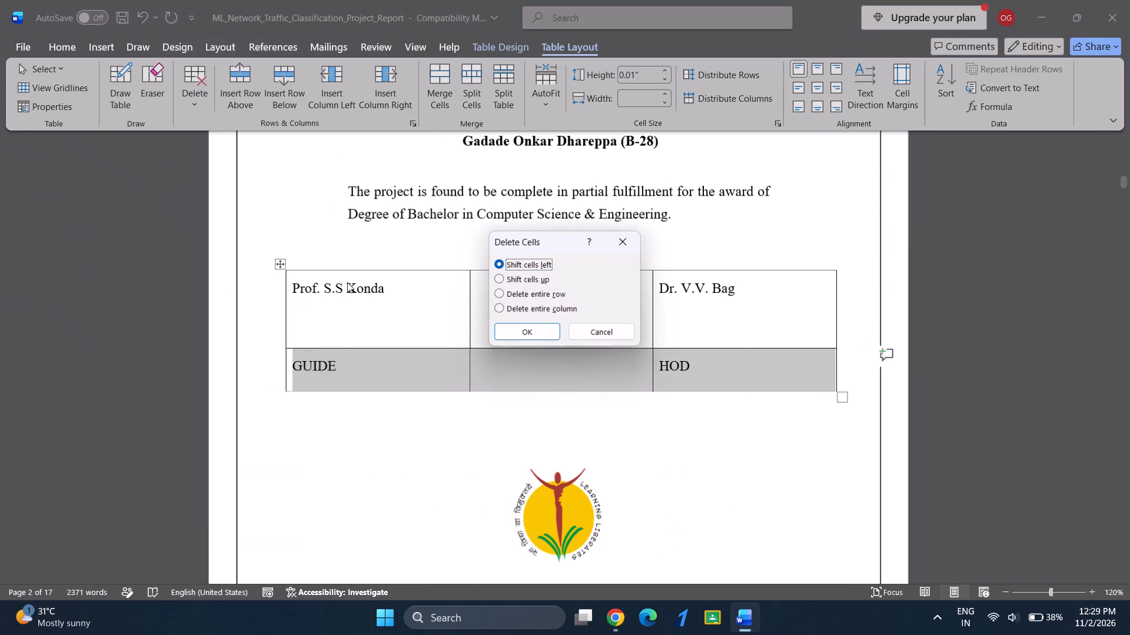
pyautogui.click(499, 292)
pyautogui.click(503, 325)
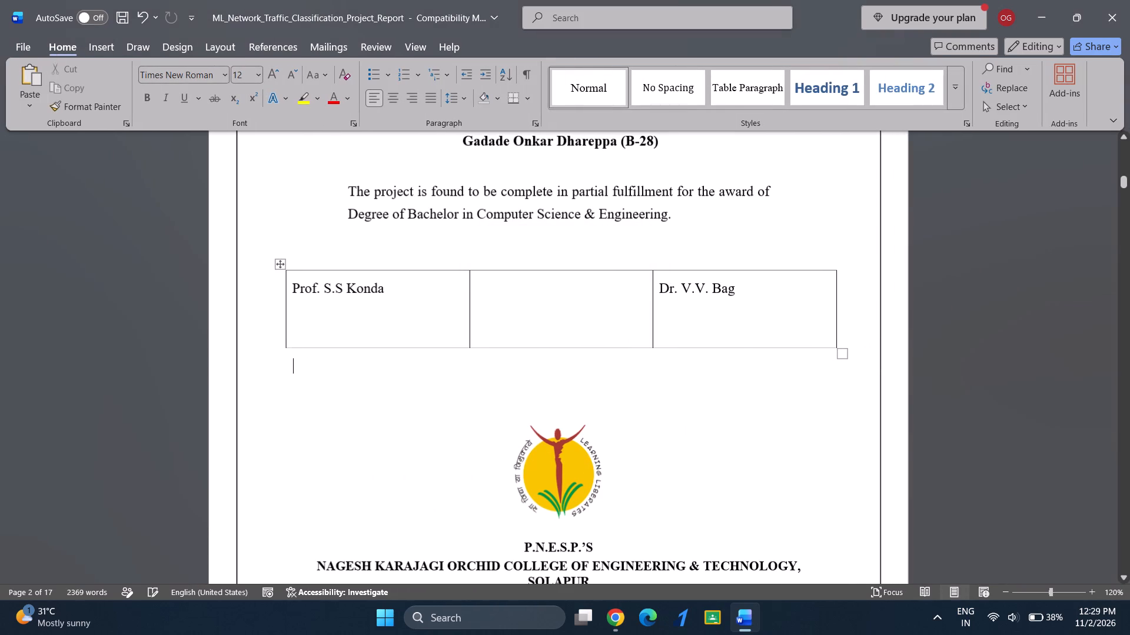
# Enter GUIDE on a new line below the guide's name and HOD below the department head's name.
pyautogui.click(450, 300)
pyautogui.press('Return')
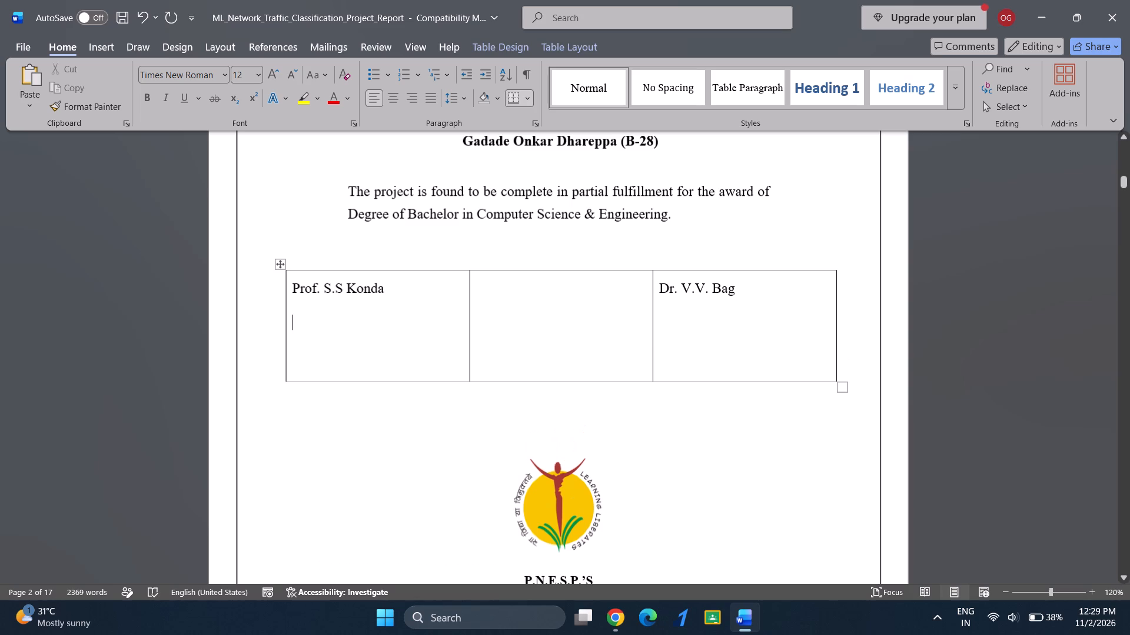
pyautogui.write('GUIDE')
pyautogui.press('space')
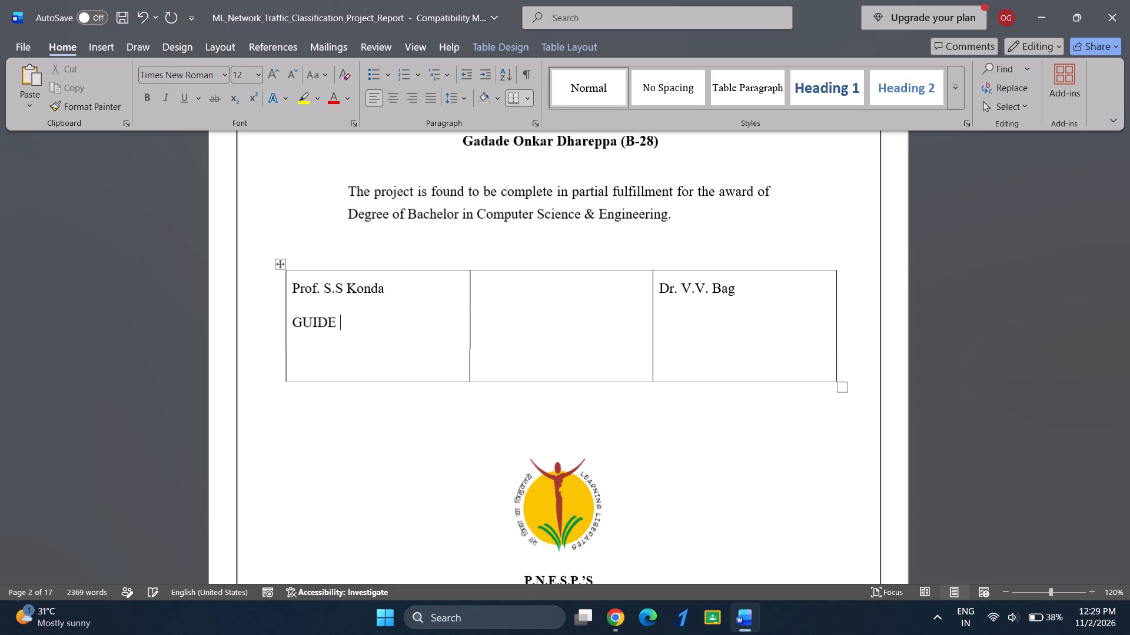
pyautogui.click(751, 299)
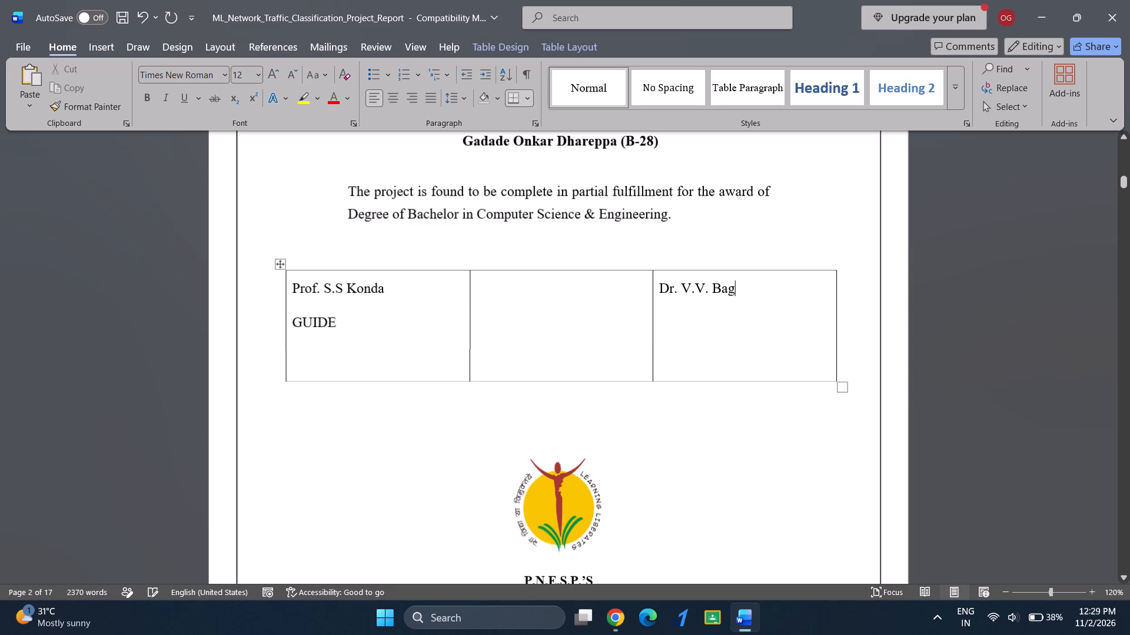
pyautogui.press('Return')
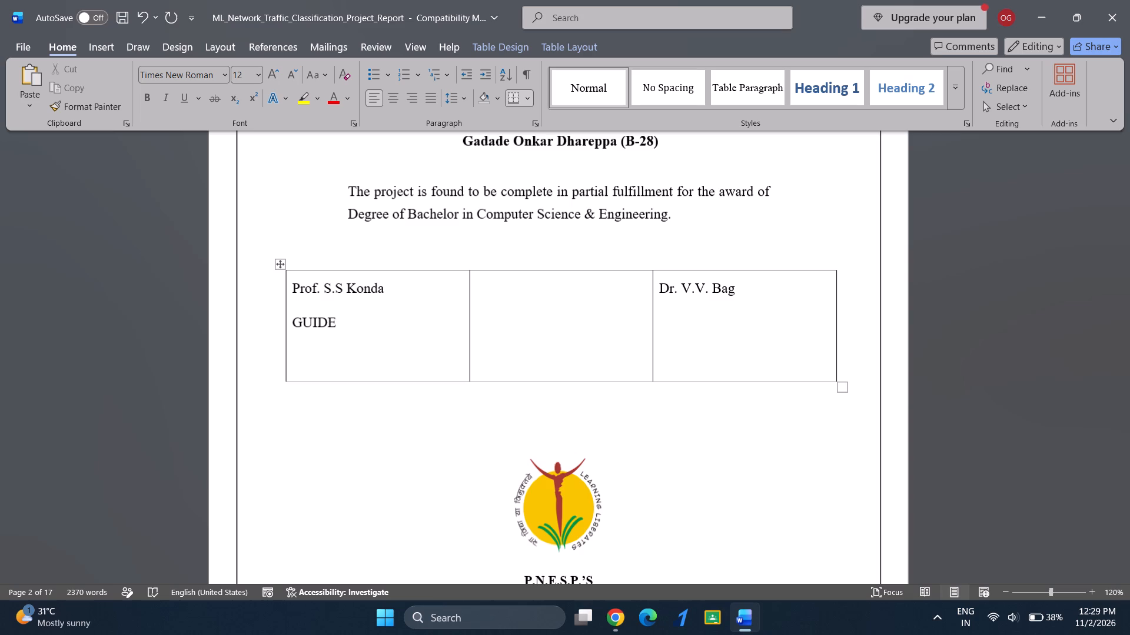
pyautogui.write('HOD')
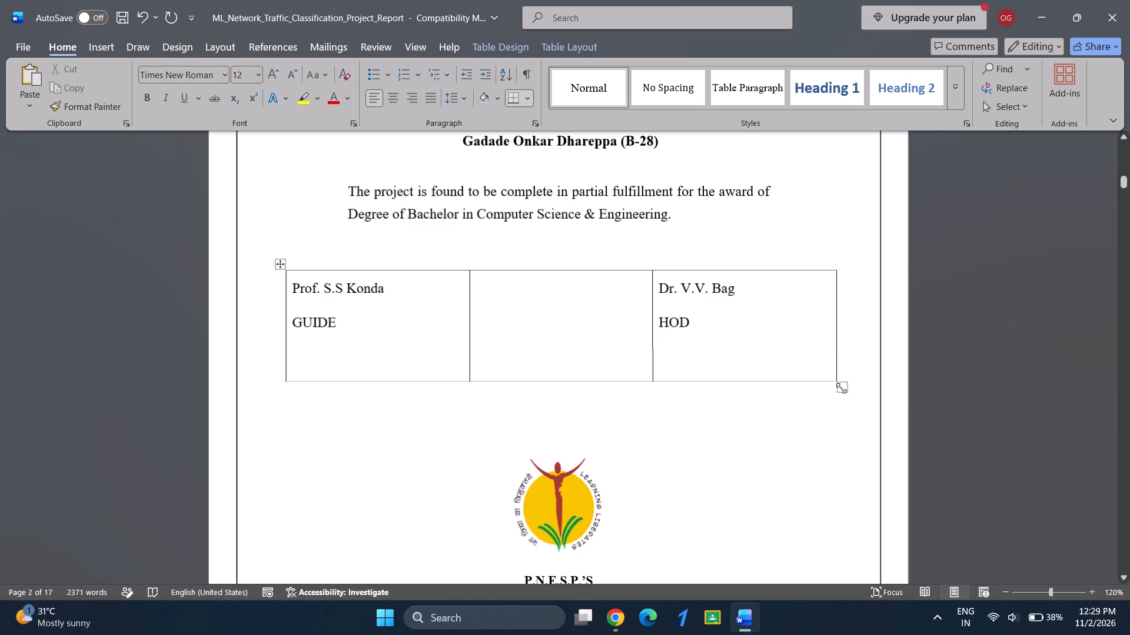
# Shorten the signatory table by removing the extra empty line below GUIDE.
pyautogui.moveTo(841, 388); pyautogui.dragTo(836, 339)
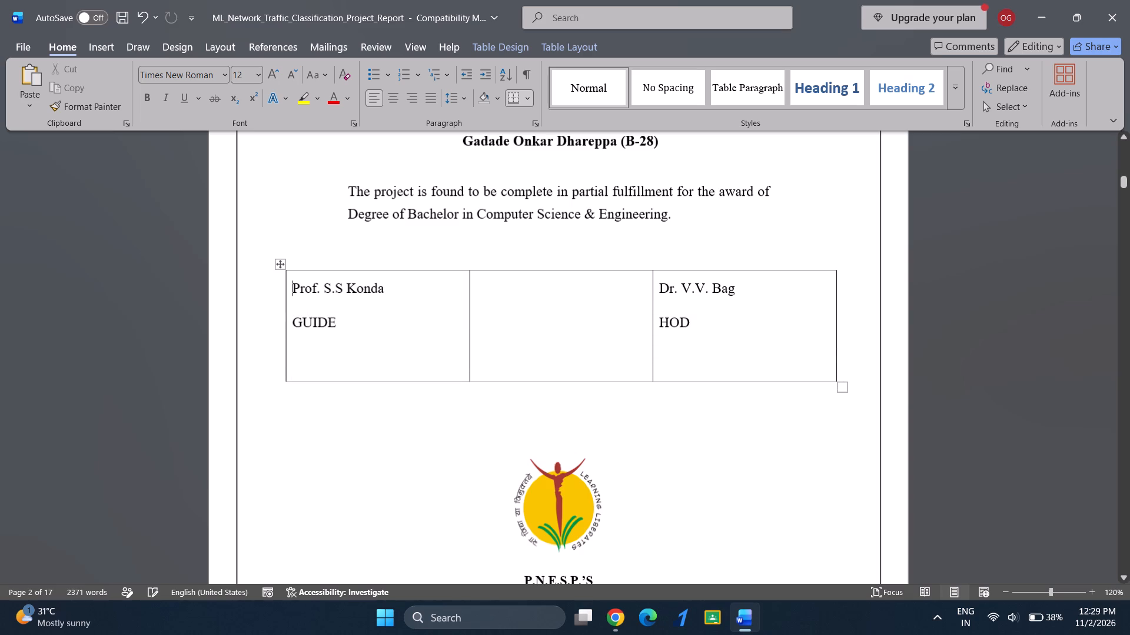
pyautogui.click(802, 361)
pyautogui.click(311, 370)
pyautogui.press('BackSpace')
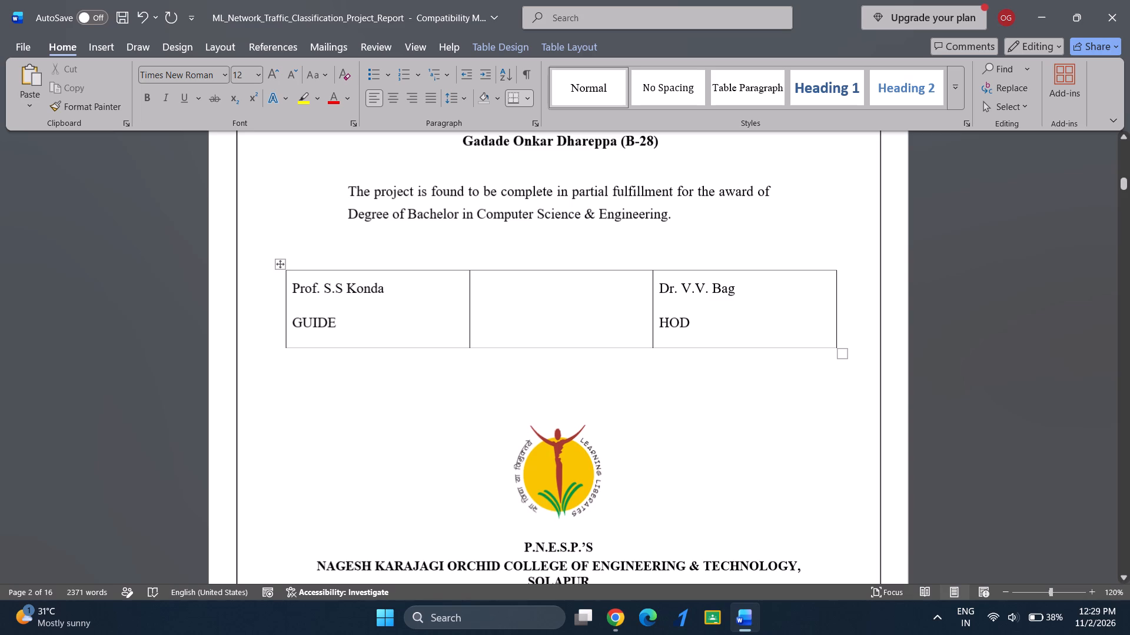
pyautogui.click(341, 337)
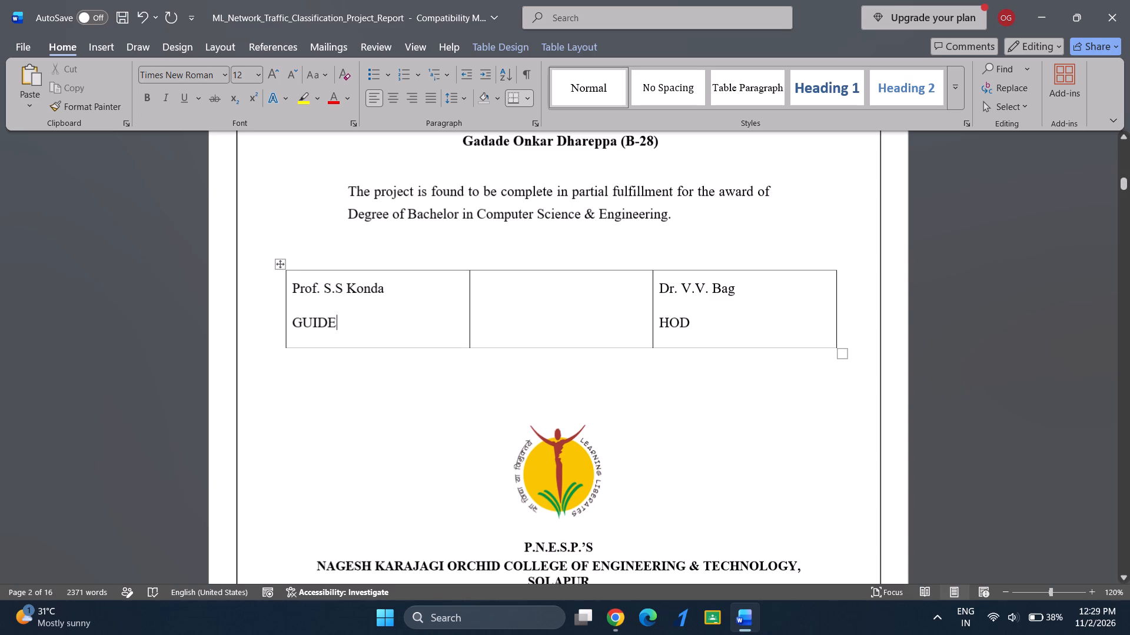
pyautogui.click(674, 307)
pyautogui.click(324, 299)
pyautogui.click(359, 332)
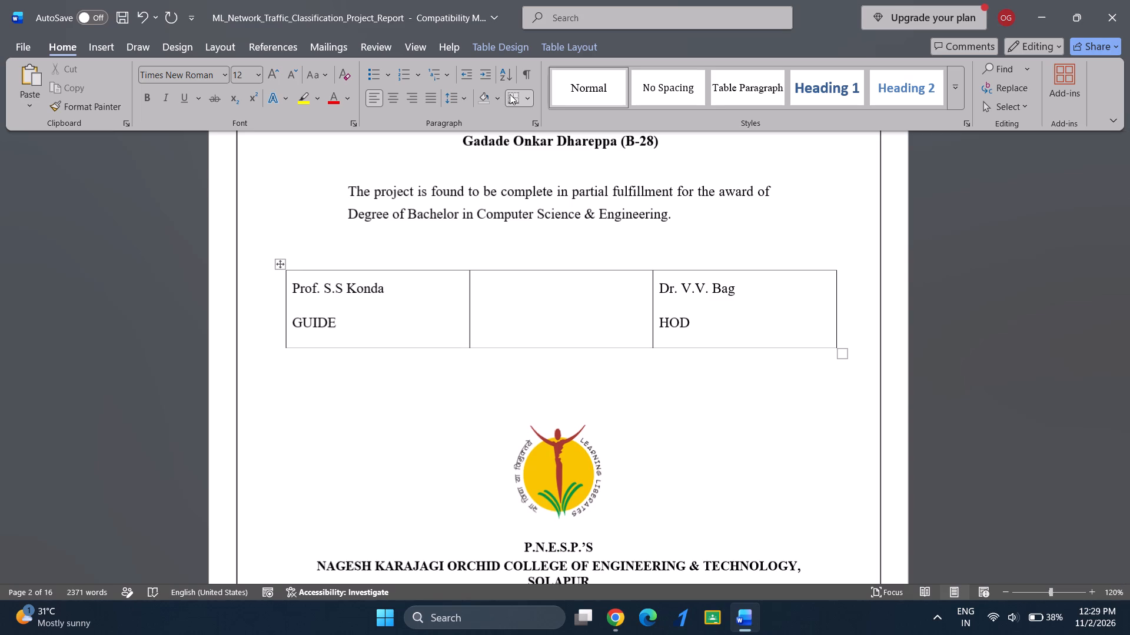
# Set the paragraph spacing before to 6 pt for the signatory table's text.
pyautogui.click(293, 289)
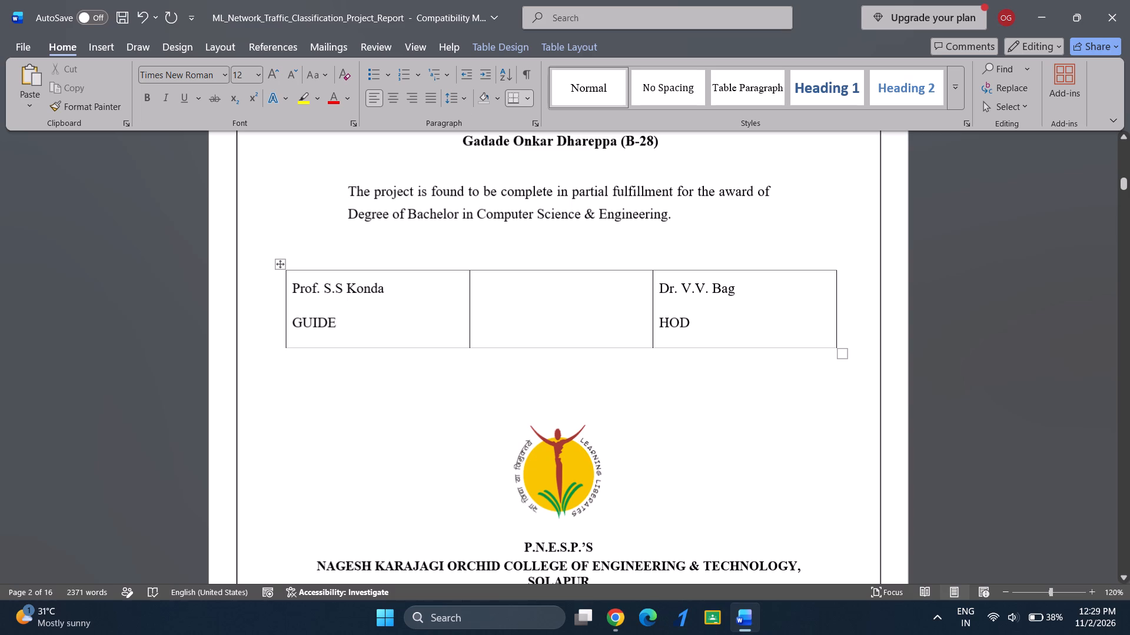
pyautogui.moveTo(293, 289); pyautogui.dragTo(730, 302)
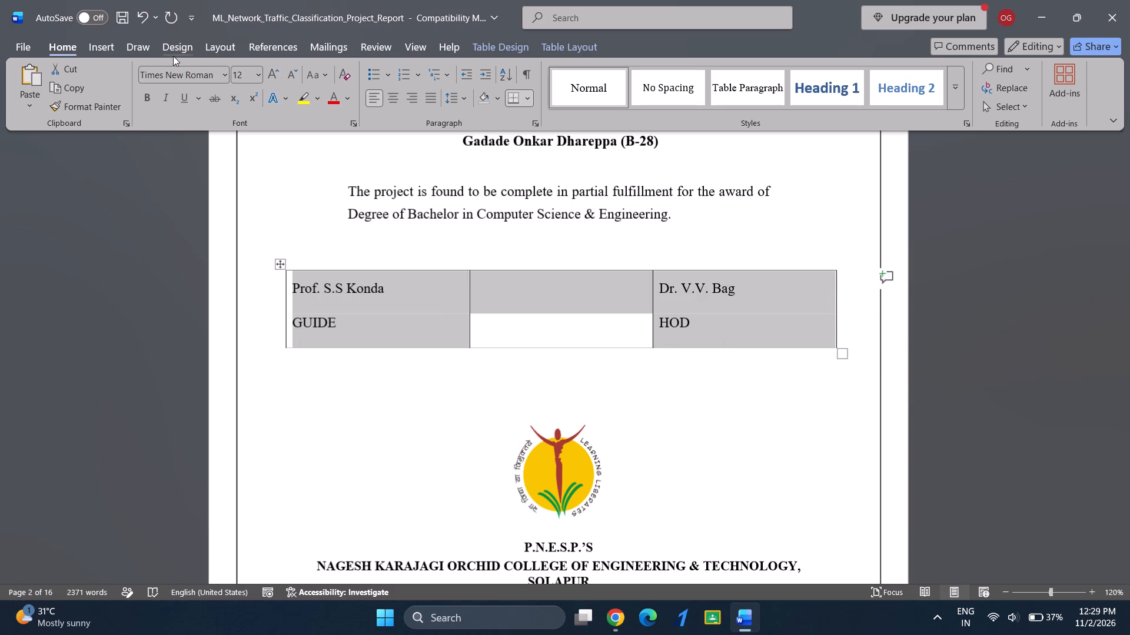
pyautogui.click(190, 46)
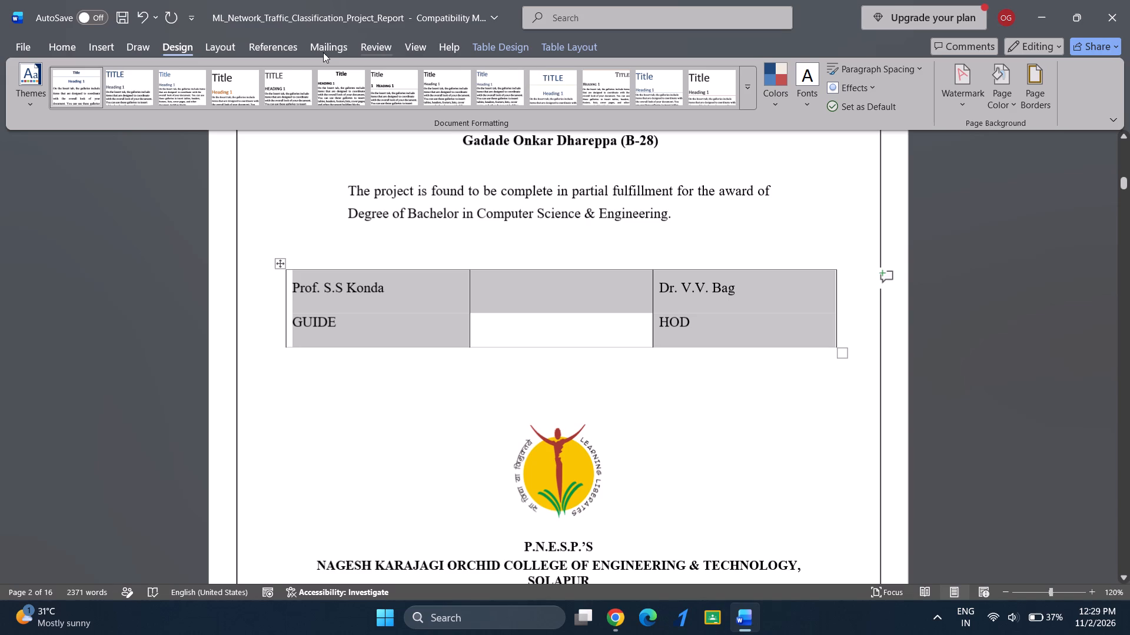
pyautogui.click(215, 50)
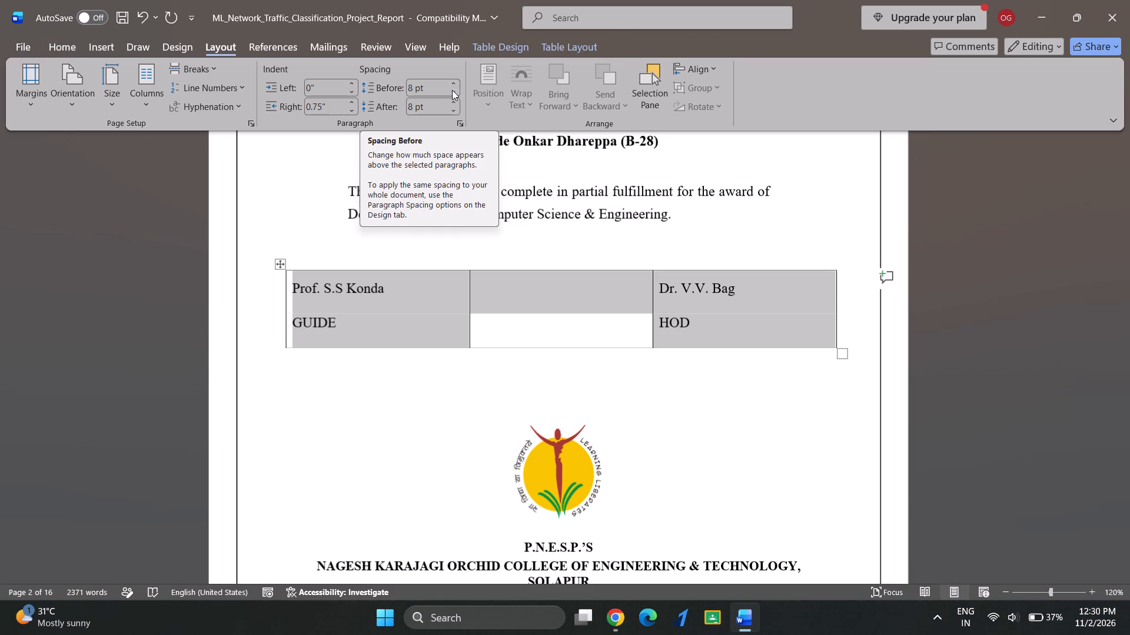
pyautogui.click(452, 90)
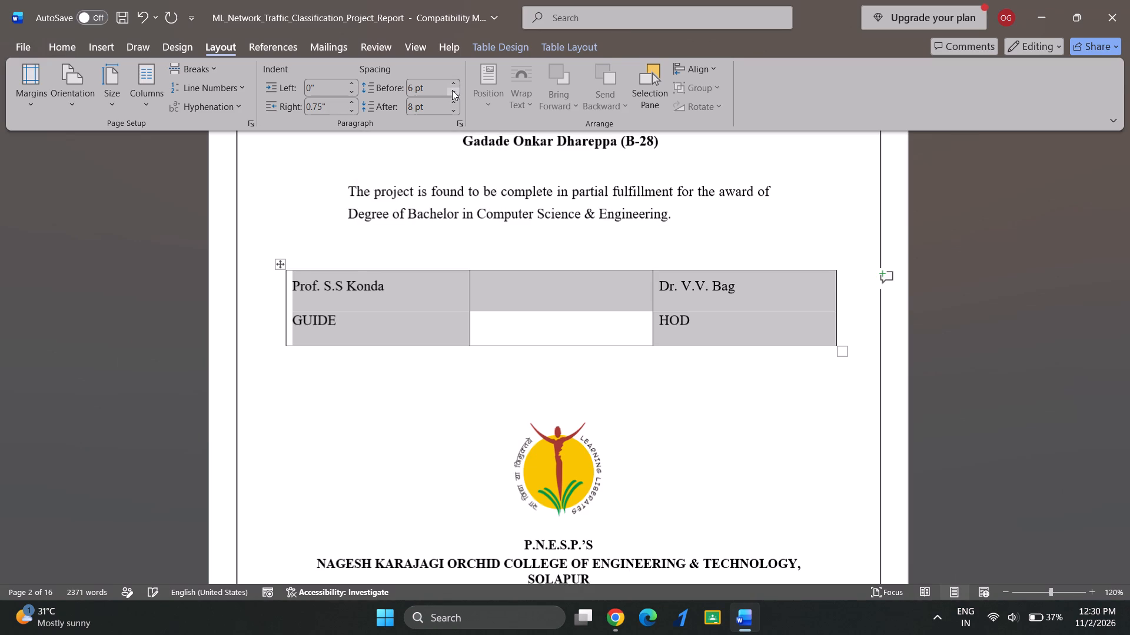